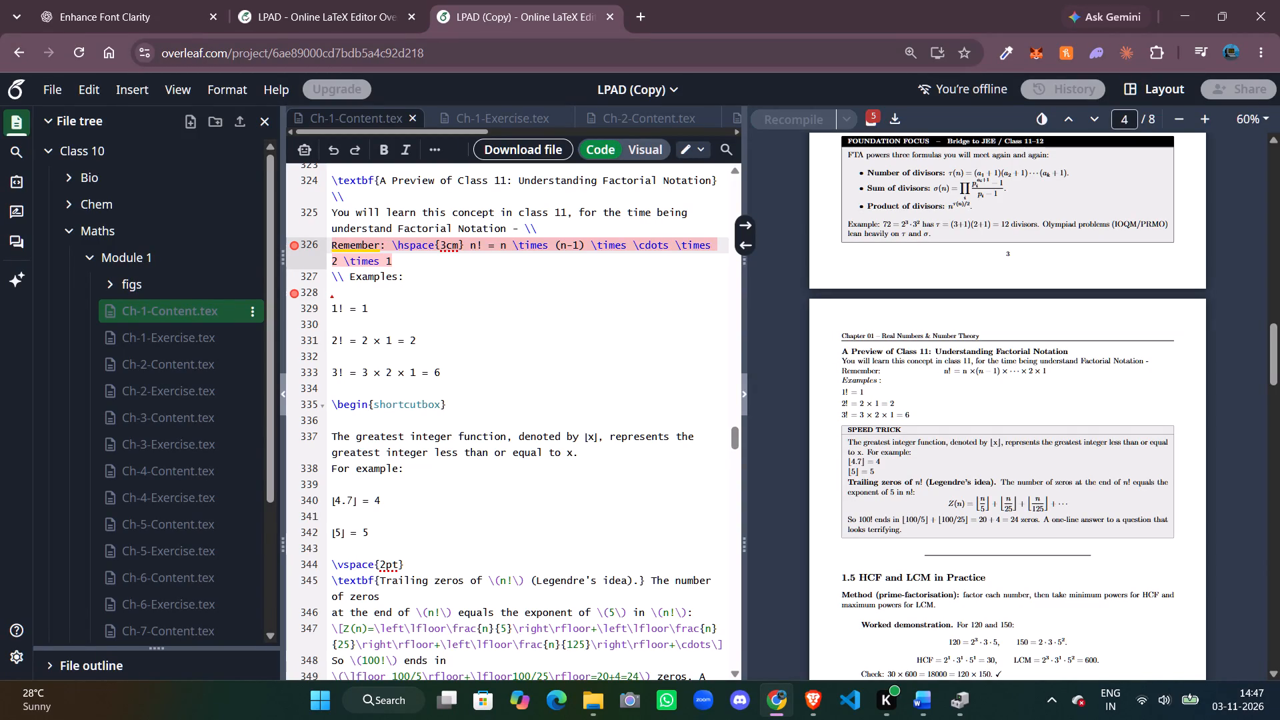
Join the 2! example onto the 1! = 1 line, leaving two spaces between the two examples.
click(385, 319)
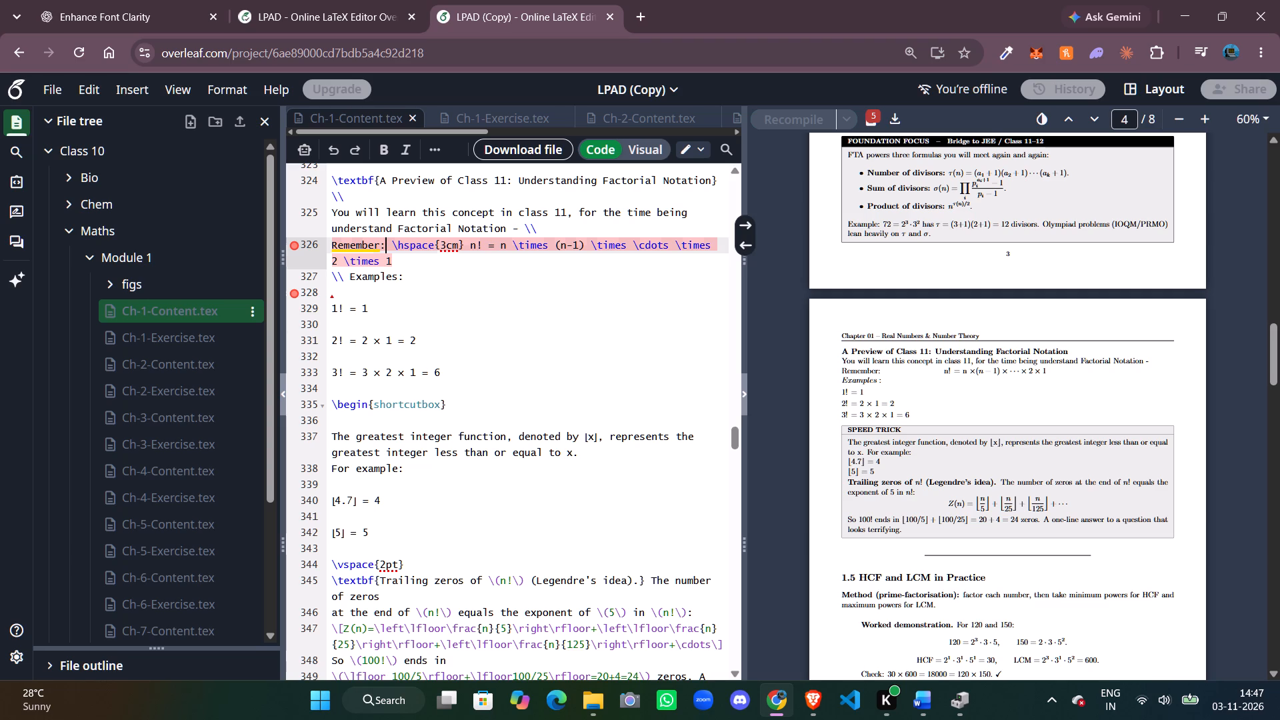
key(BackSpace)
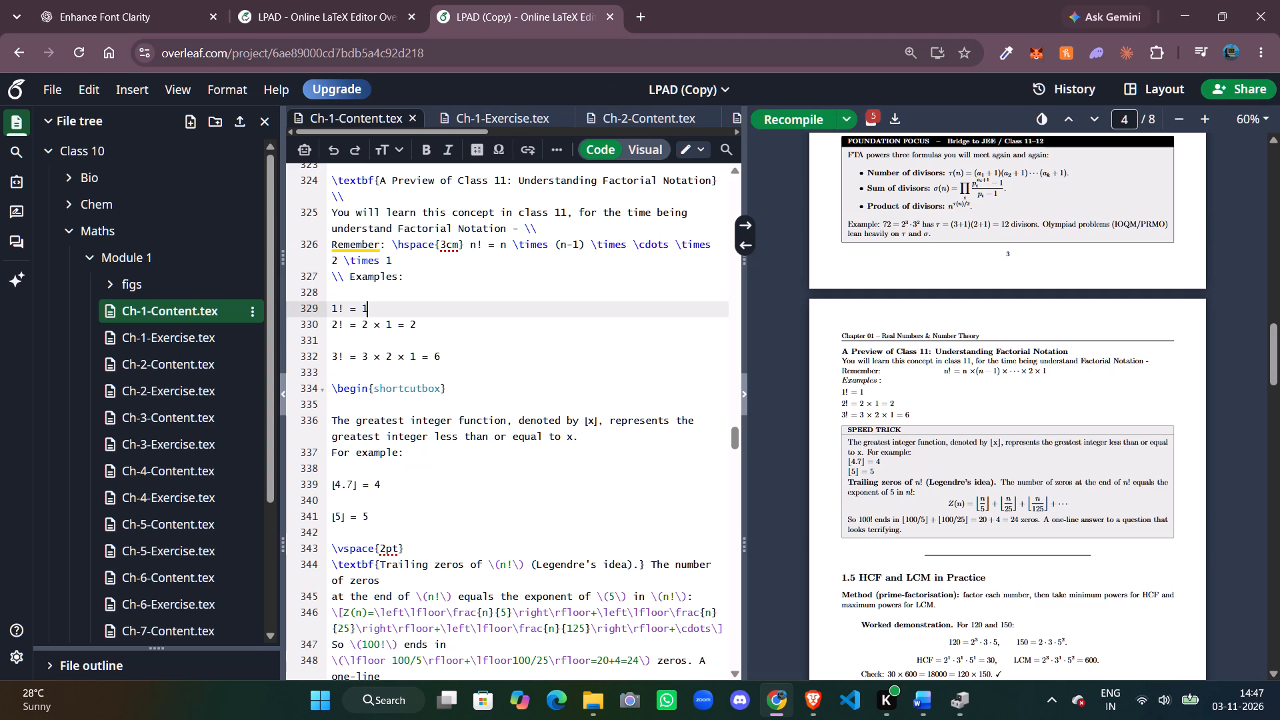
key(Delete)
key(space)
key(space)
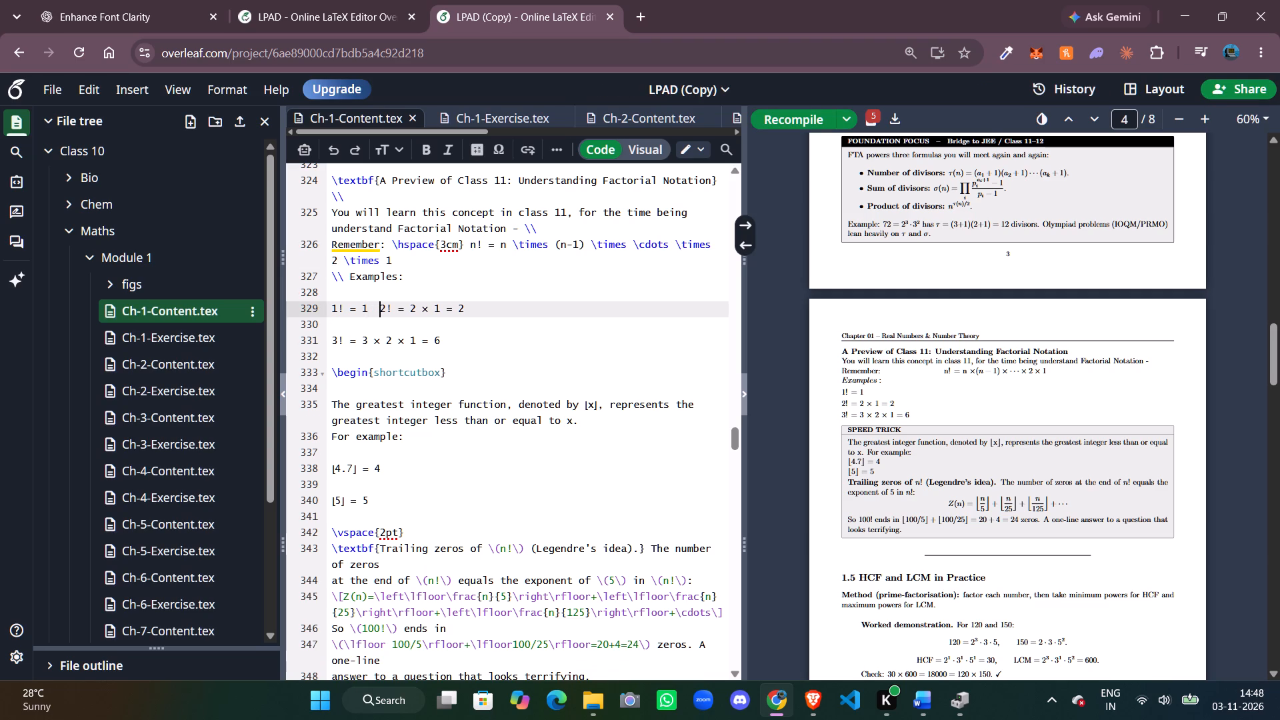
key(Left)
Copy the \hspace command from the Remember line and insert it between 1! = 1 and the 2! example as \hspace{1cm}.
drag(464, 240, 389, 245)
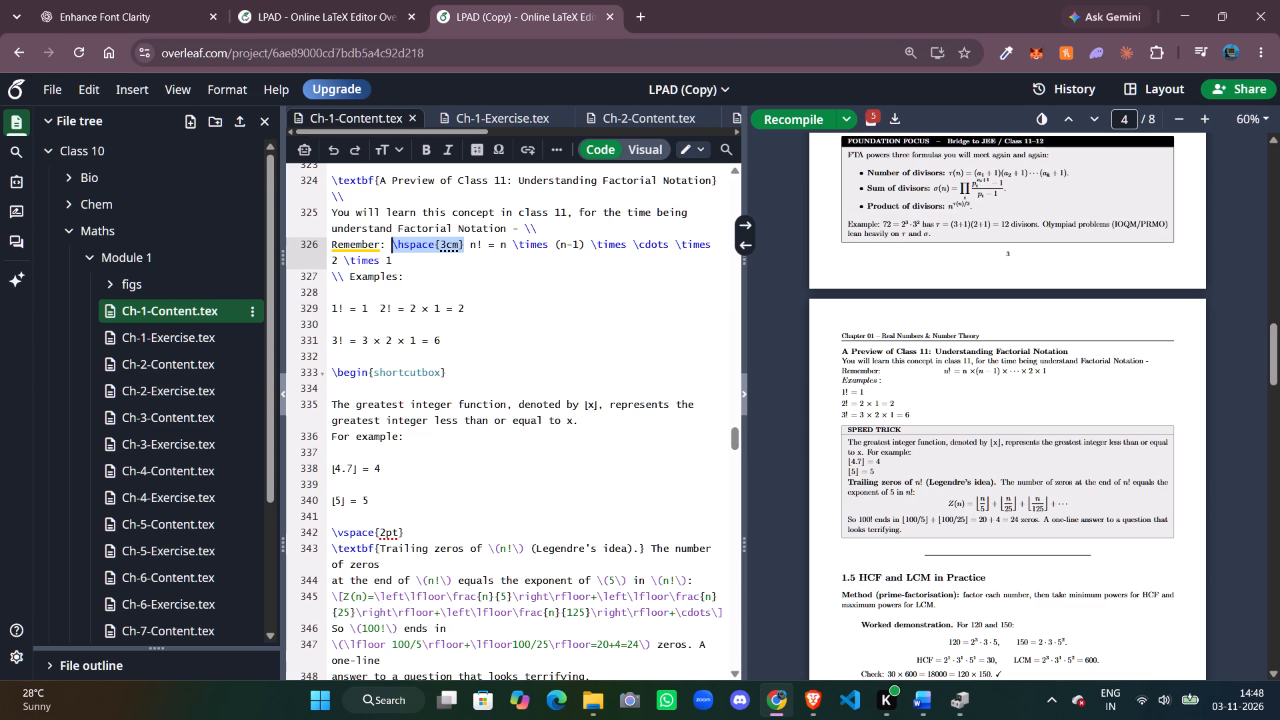
drag(389, 245, 393, 245)
key(ctrl+c)
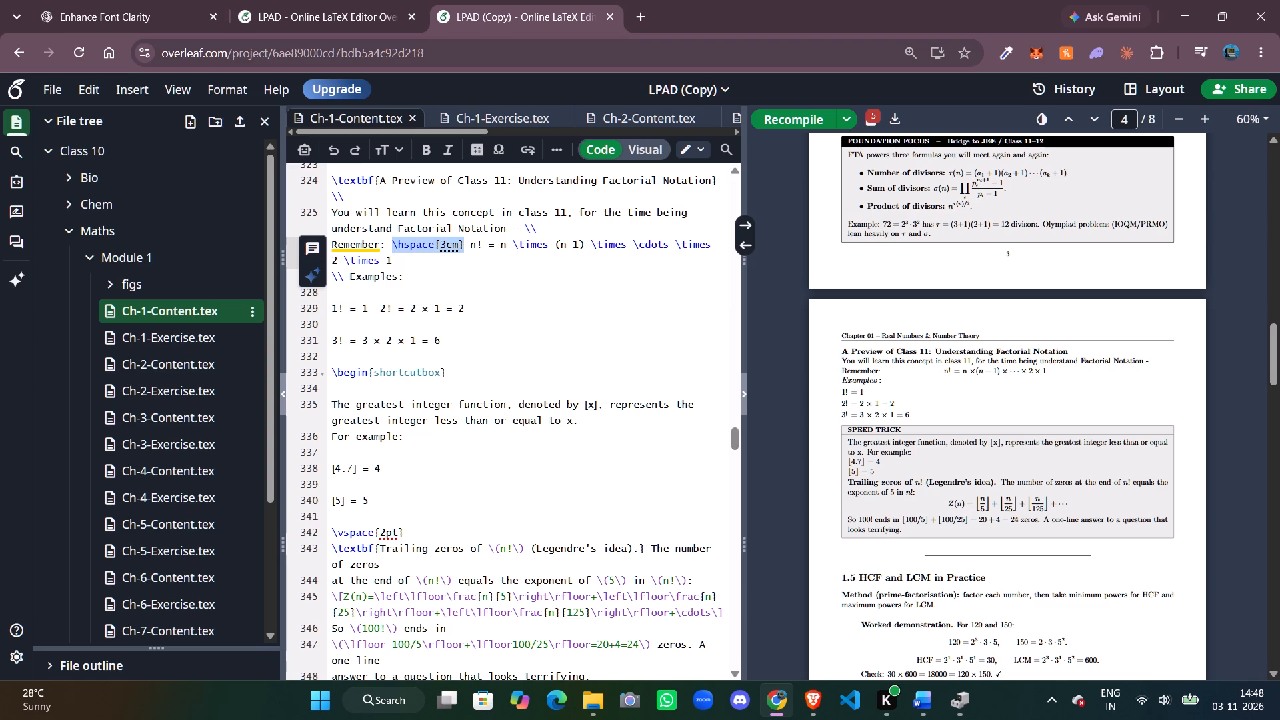
click(371, 307)
key(Right)
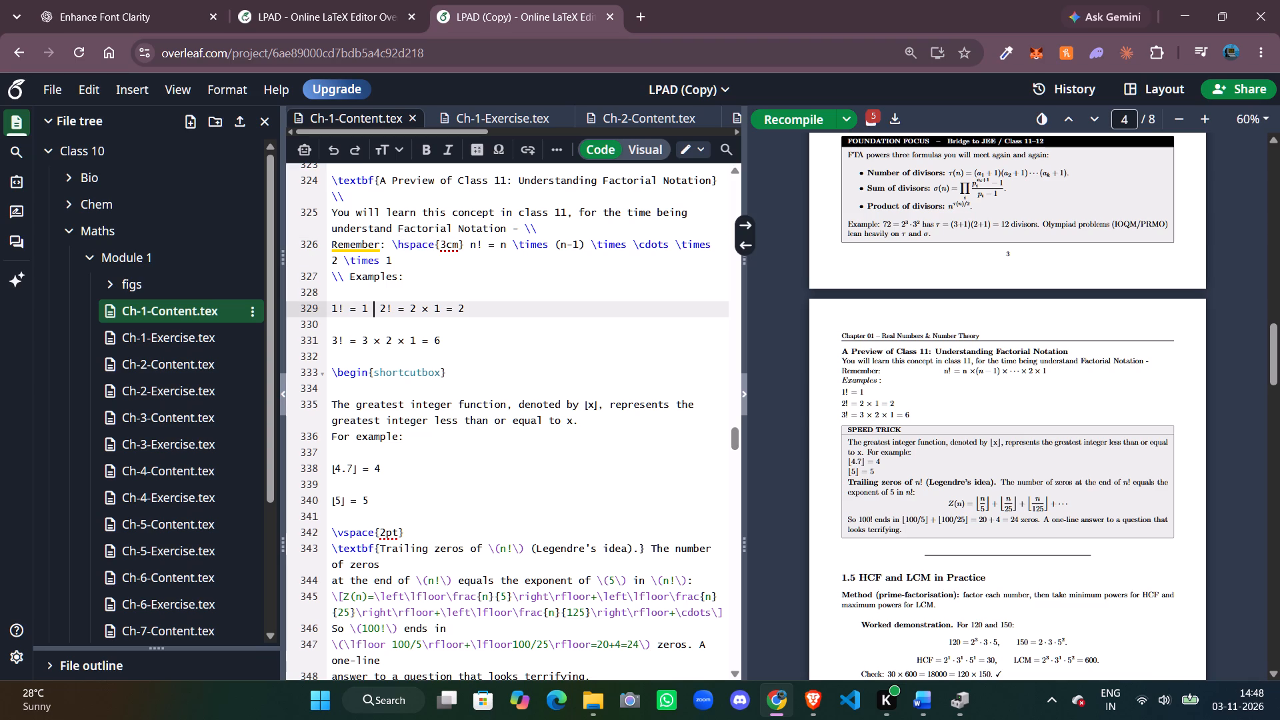
key(ctrl+v)
key(Left)
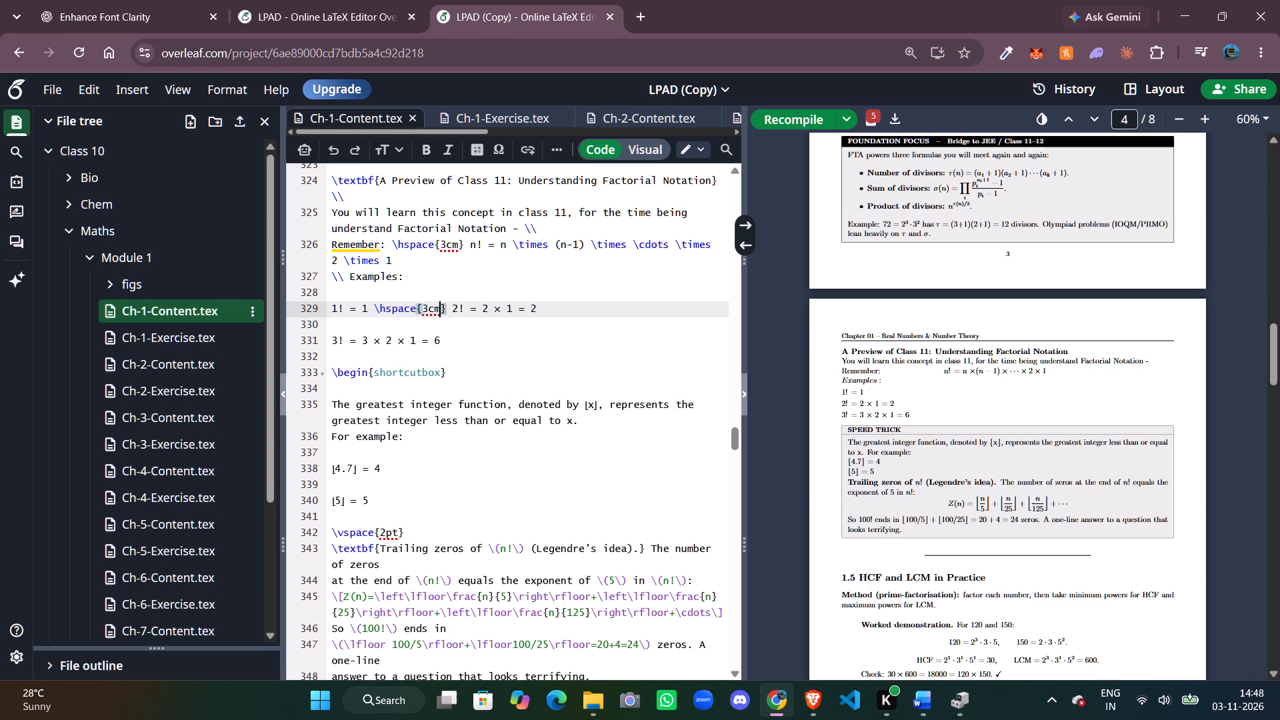
key(Left)
key(Left)
key(BackSpace)
key(1)
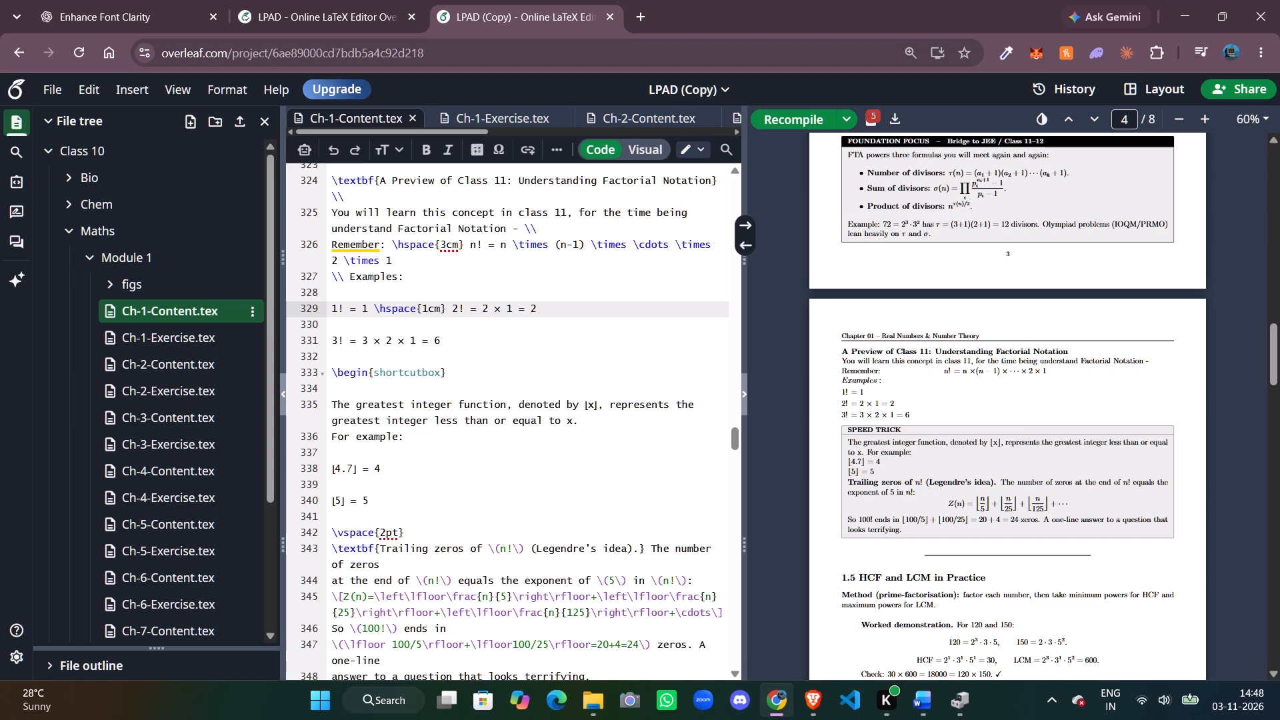
Add \hspace{1cm} after 2! = 2 × 1 = 2 at the end of the examples line.
click(541, 306)
key(Right)
key(Left)
key(space)
key(ctrl+v)
key(ctrl+Left)
key(Left)
key(Left)
key(BackSpace)
key(1)
Join the 3! = 3 × 2 × 1 = 6 example onto the same line after the last spacing command and recompile.
key(ctrl+Right)
key(Right)
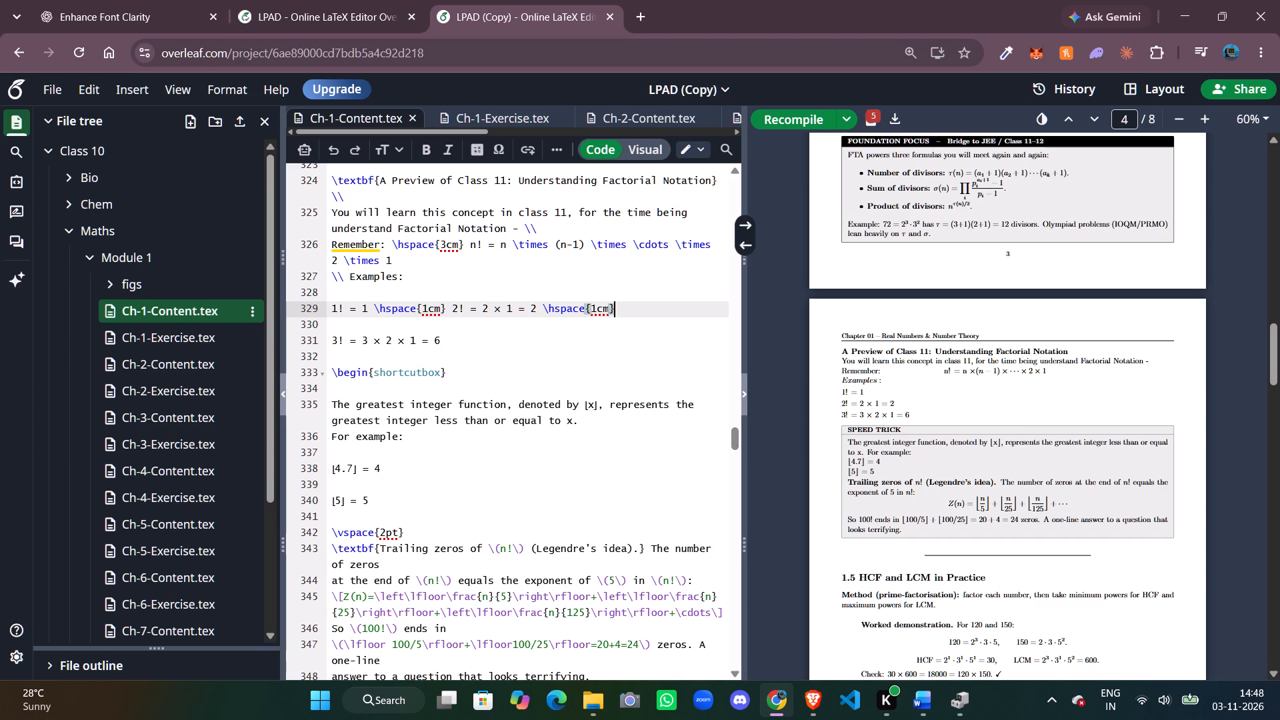
key(Right)
key(Left)
key(space)
key(Delete)
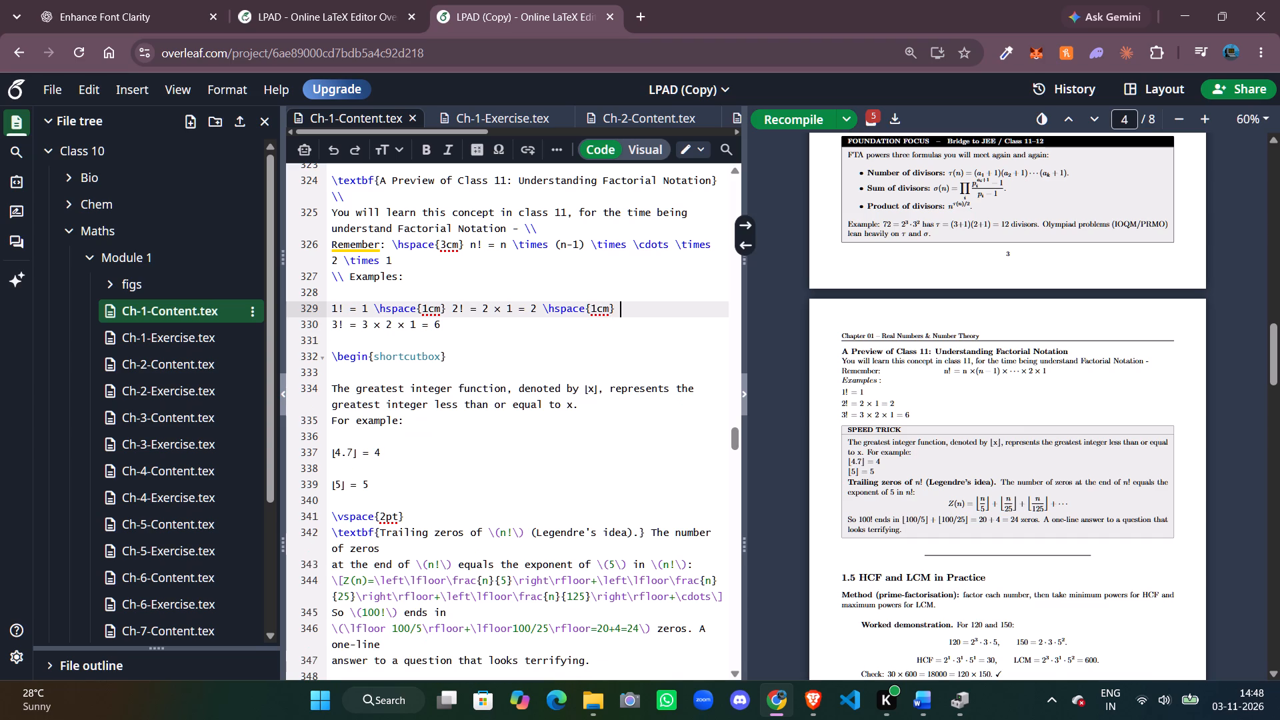
key(Delete)
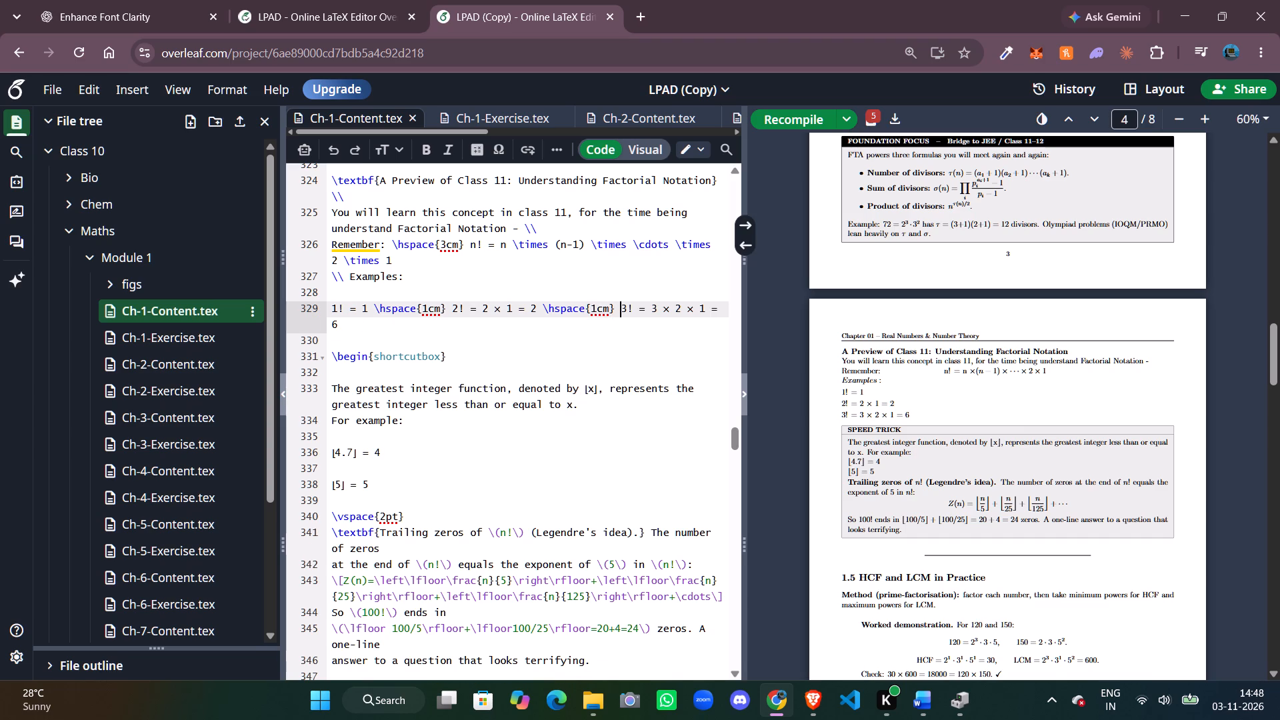
key(ctrl+s)
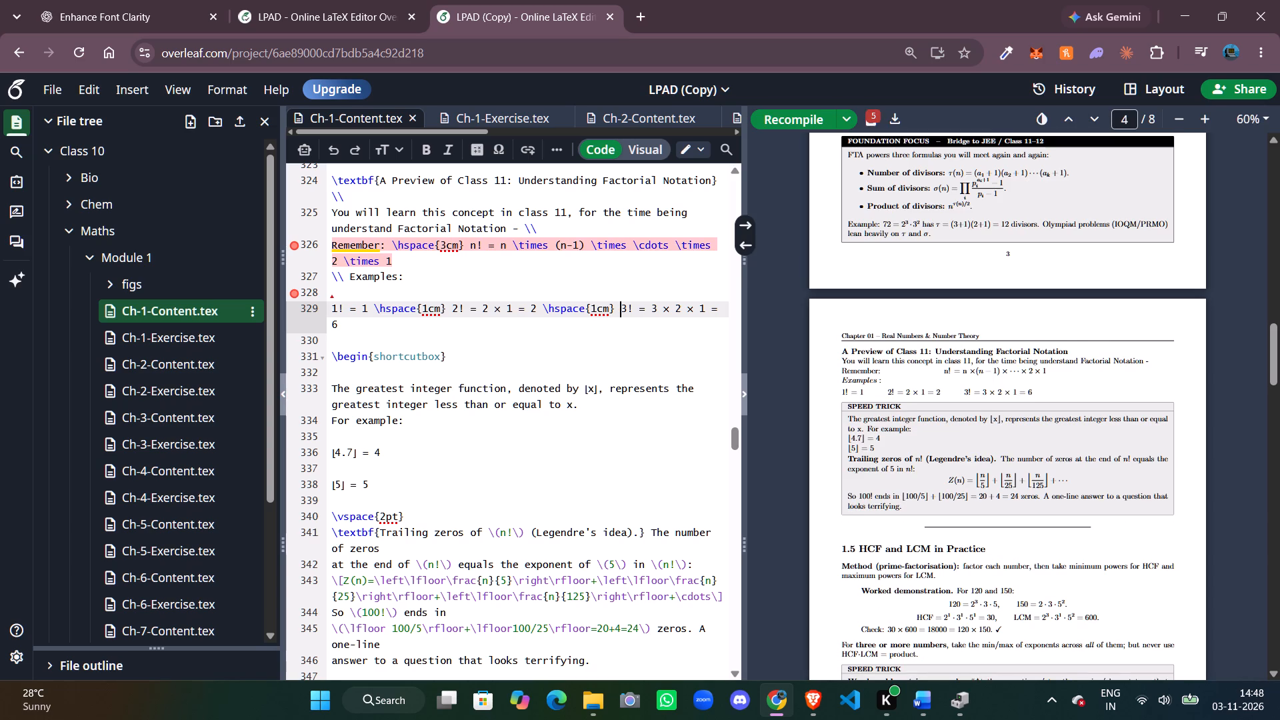
Insert \hspace{1cm} followed by a space before 1! = 1 at the start of the examples line.
key(ctrl+Left)
key(ctrl+Left)
key(ctrl+Left)
key(ctrl+Left)
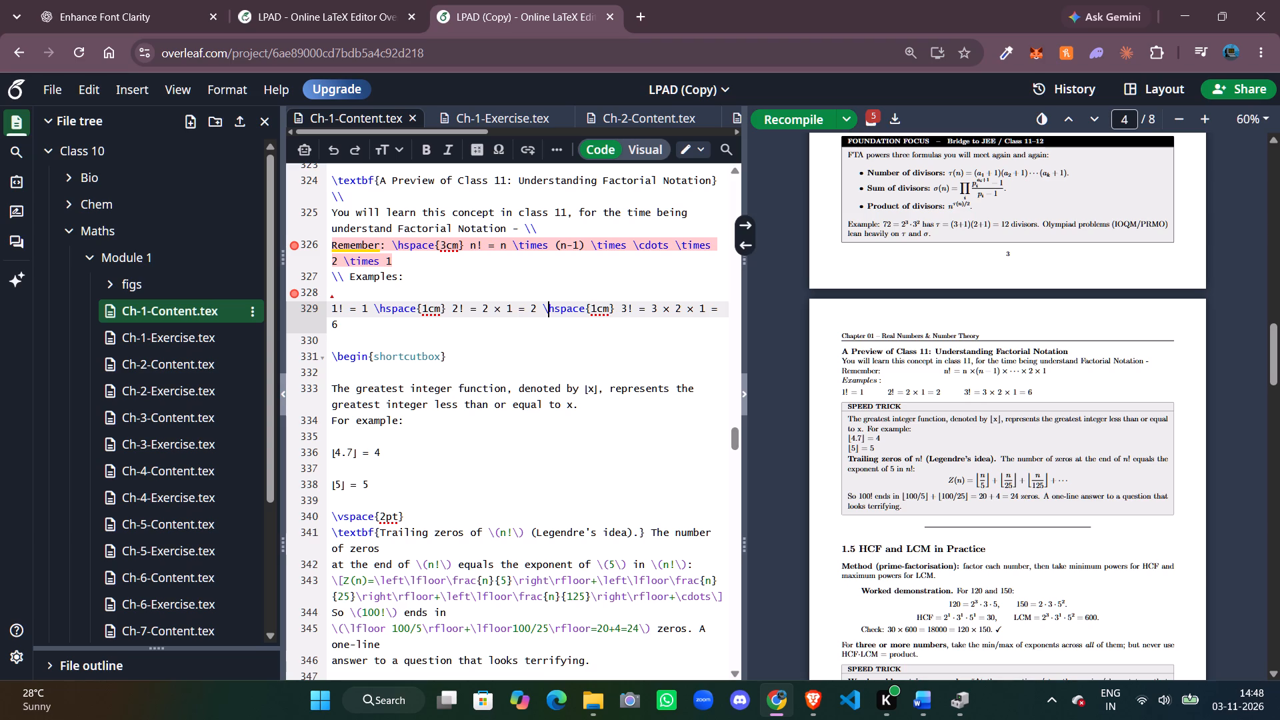
key(ctrl+Left)
key(ctrl+Left)
key(ctrl+Left)
key(ctrl+Left)
key(ctrl+Left)
key(ctrl+Left)
key(ctrl+Left)
key(ctrl+Left)
key(ctrl+Left)
key(ctrl+Left)
key(ctrl+Left)
key(ctrl+Left)
key(ctrl+Left)
key(ctrl+Left)
key(ctrl+Left)
key(ctrl+Left)
key(ctrl+Left)
key(Left)
key(space)
key(Left)
key(ctrl+v)
key(Left)
key(Left)
key(Left)
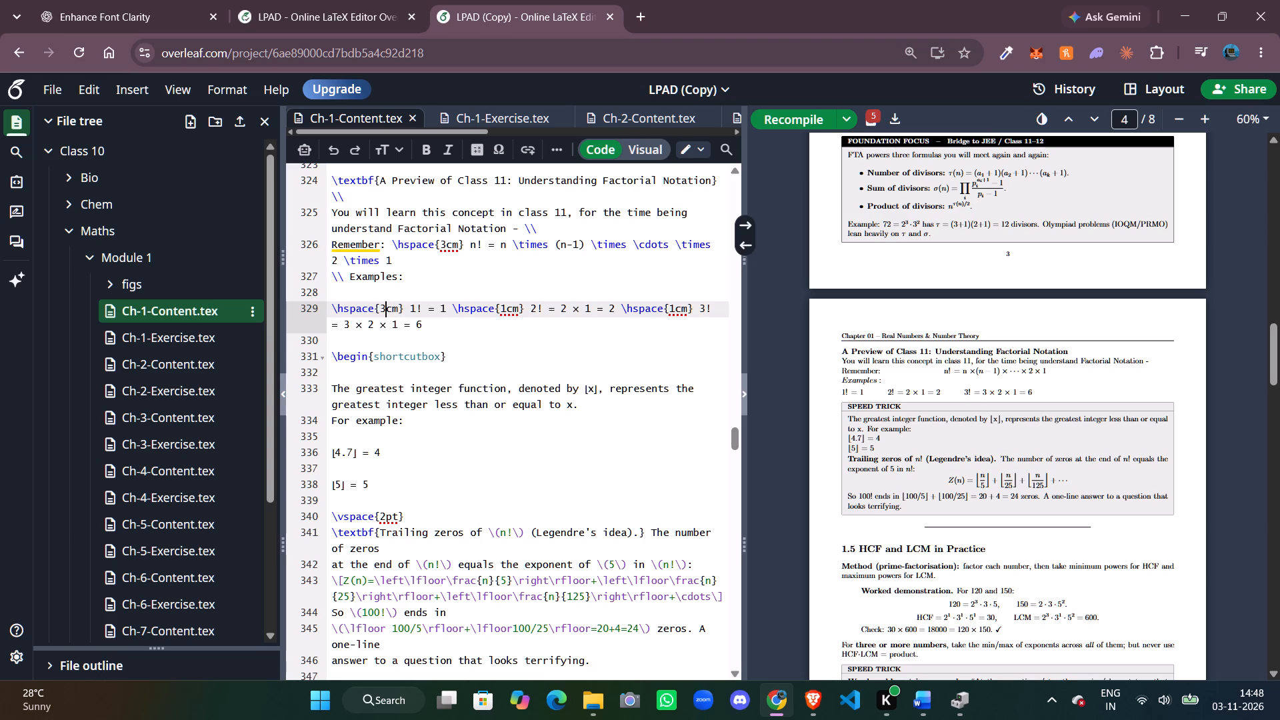
key(BackSpace)
key(1)
Add the example 0! = 1 at the very start of the examples line and recompile.
key(ctrl+Left)
key(ctrl+Left)
key(ctrl+Left)
key(ctrl+Left)
key(space)
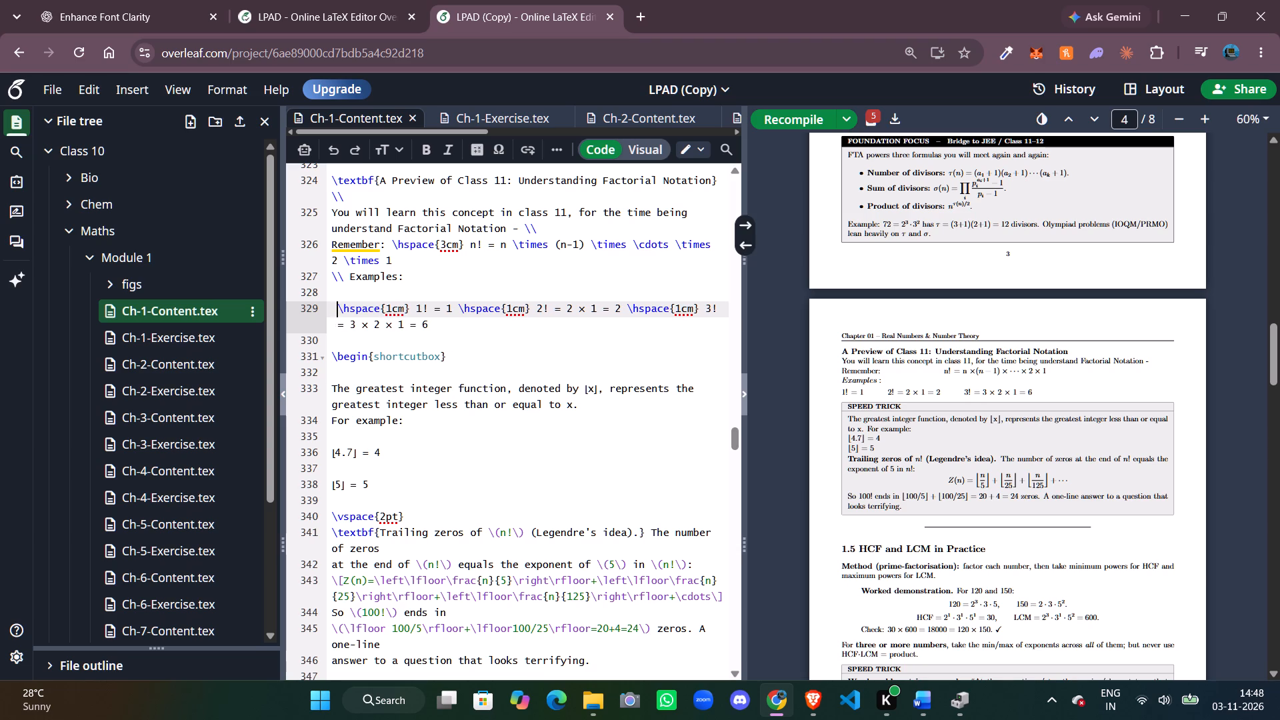
key(Left)
key(0)
key(shift+exclam)
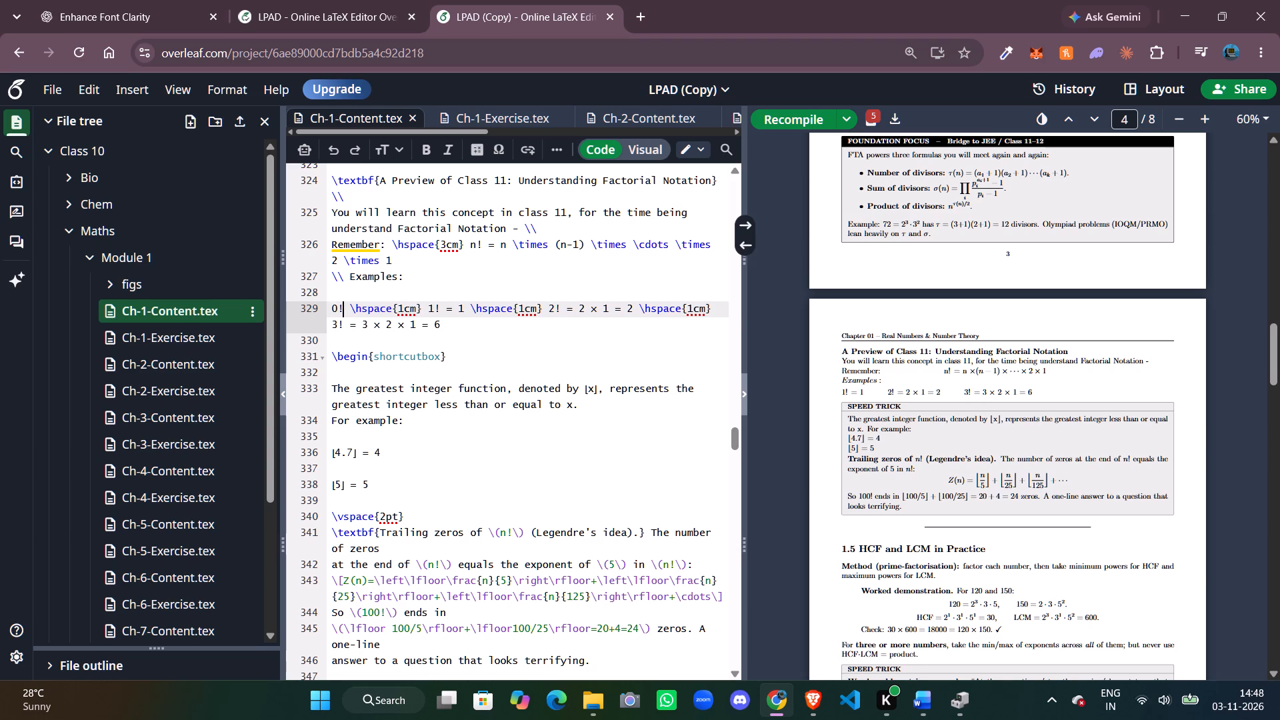
key(space)
text(= 1)
key(ctrl+s)
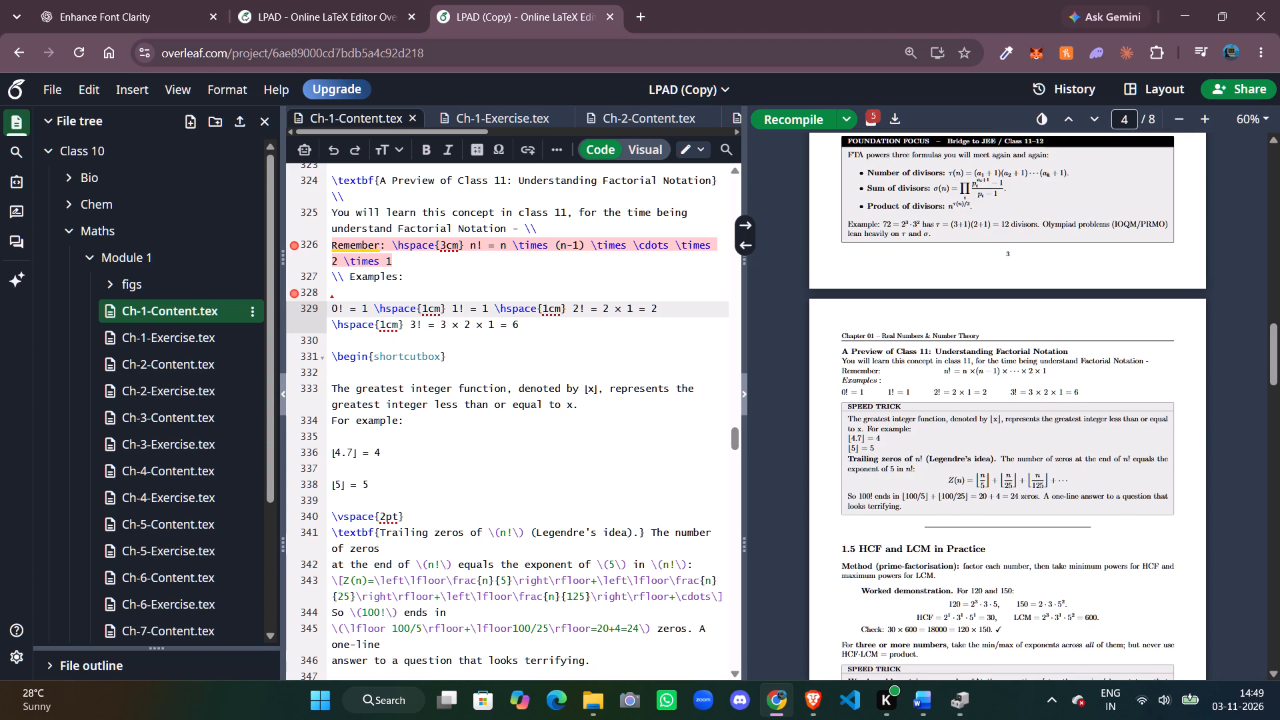
Join the factorial examples onto the Examples: line, separated by a space, and recompile.
click(410, 281)
key(Delete)
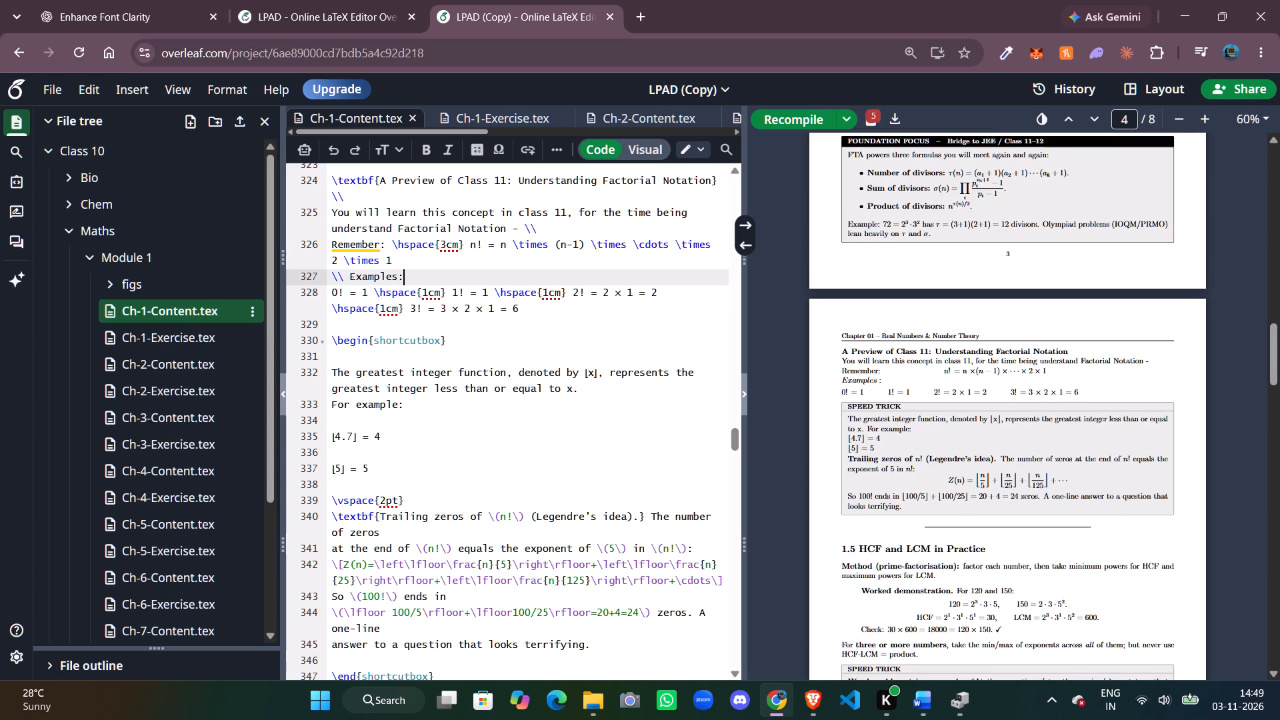
key(Delete)
key(space)
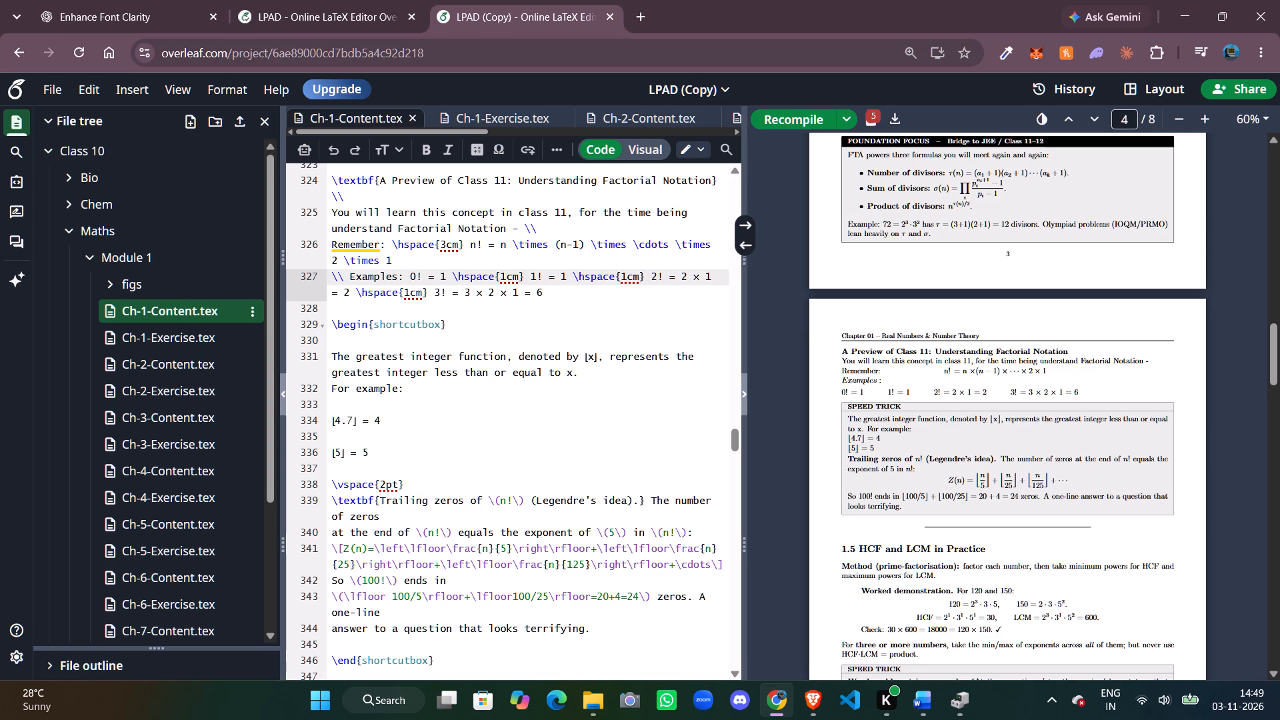
key(ctrl+a)
key(ctrl+s)
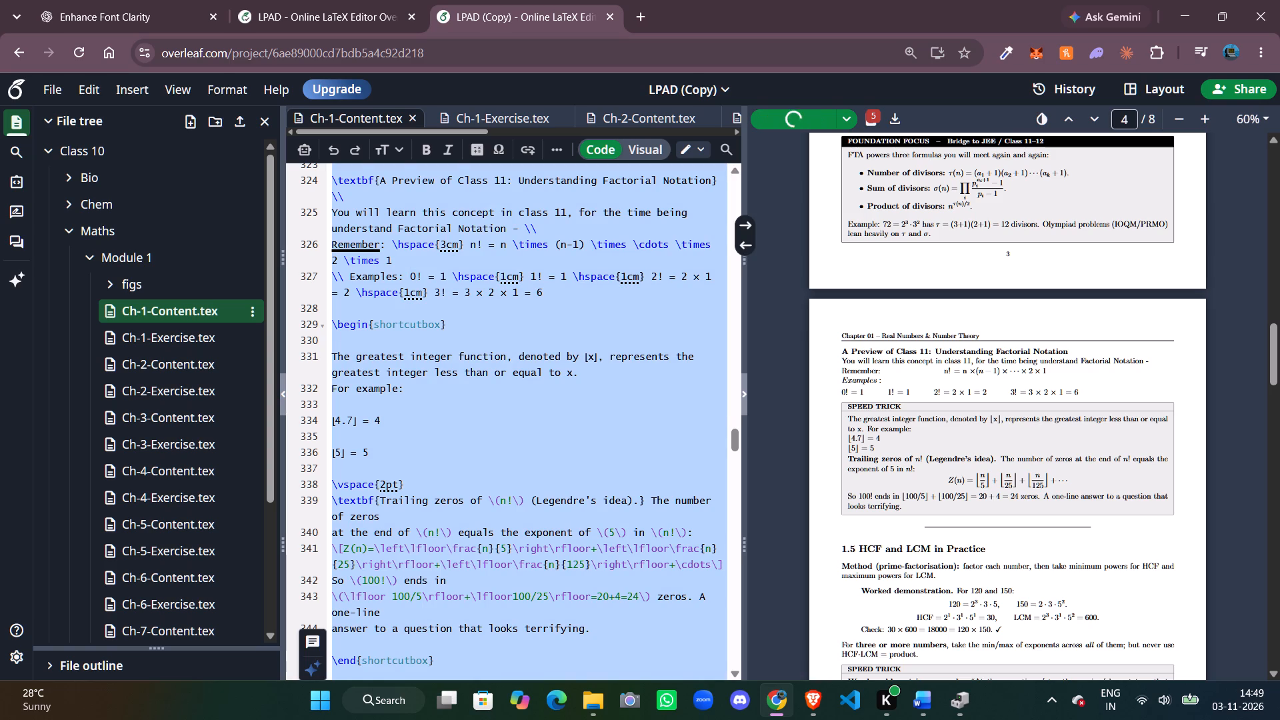
click(425, 295)
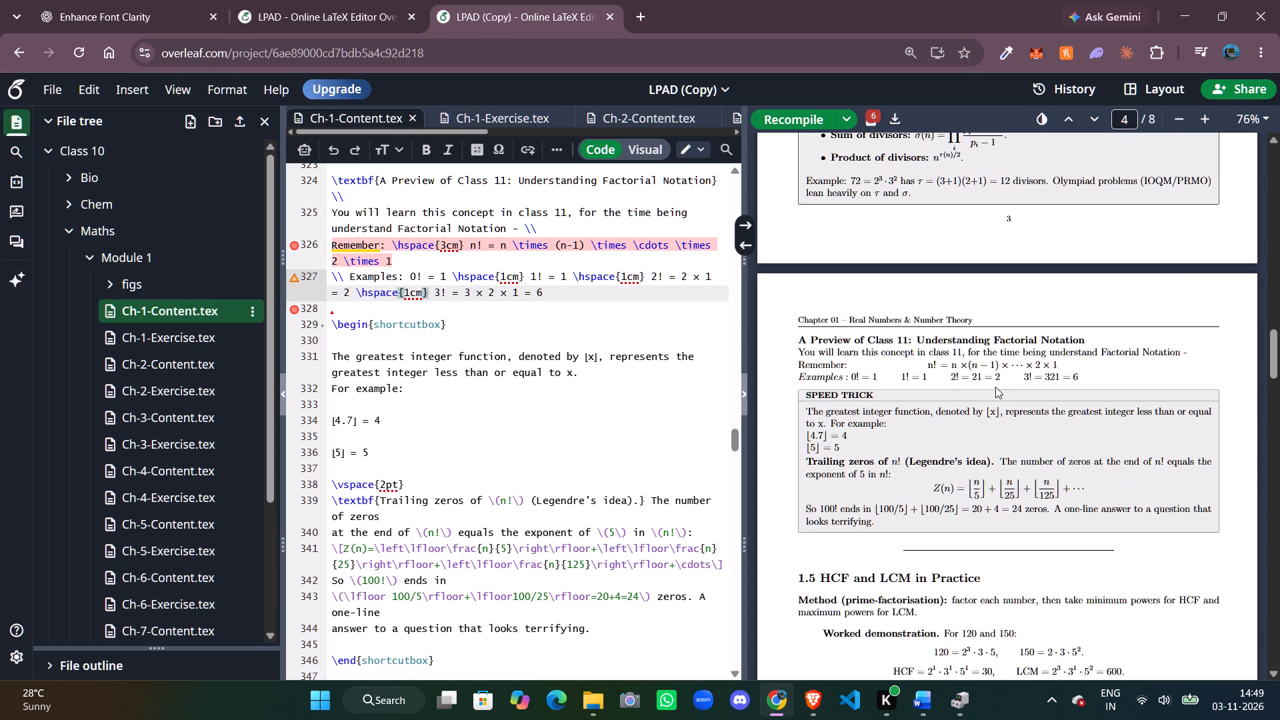
Insert \hspace{1cm} between the Examples: label and 0! = 1, and recompile.
click(405, 282)
key(space)
key(ctrl+v)
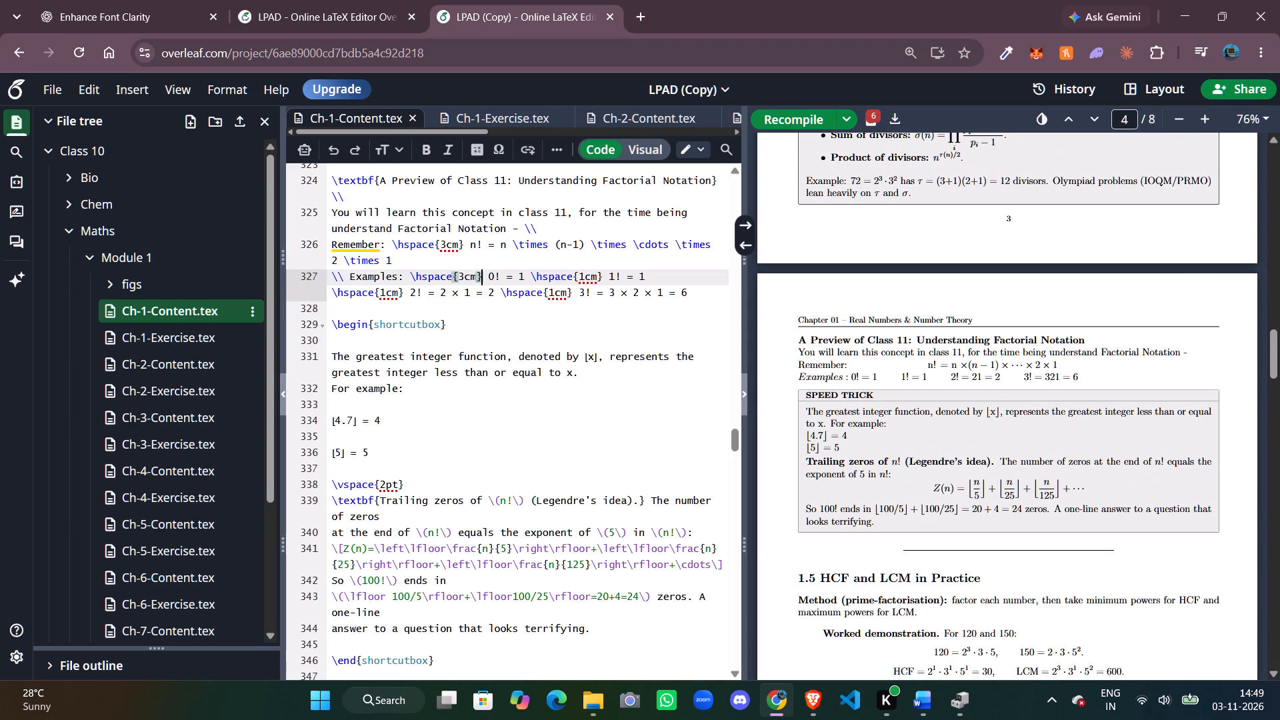
key(Left)
key(Left)
key(Left)
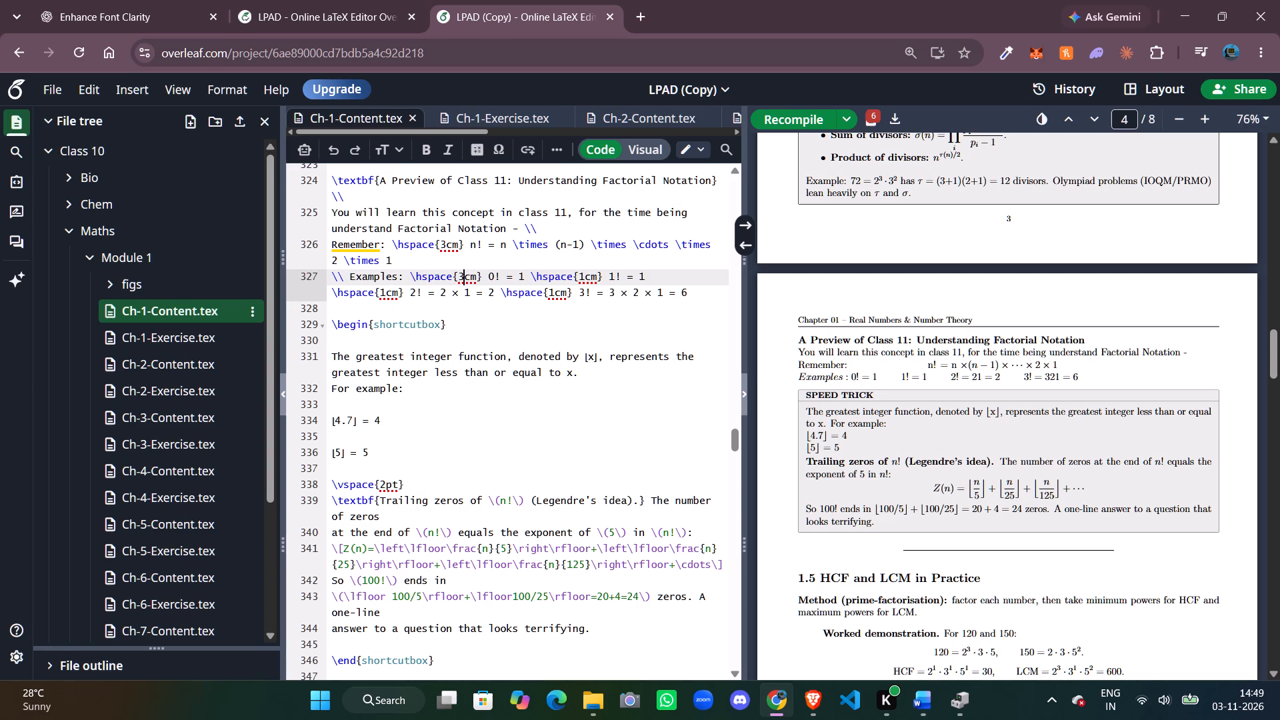
key(BackSpace)
key(1)
key(ctrl+s)
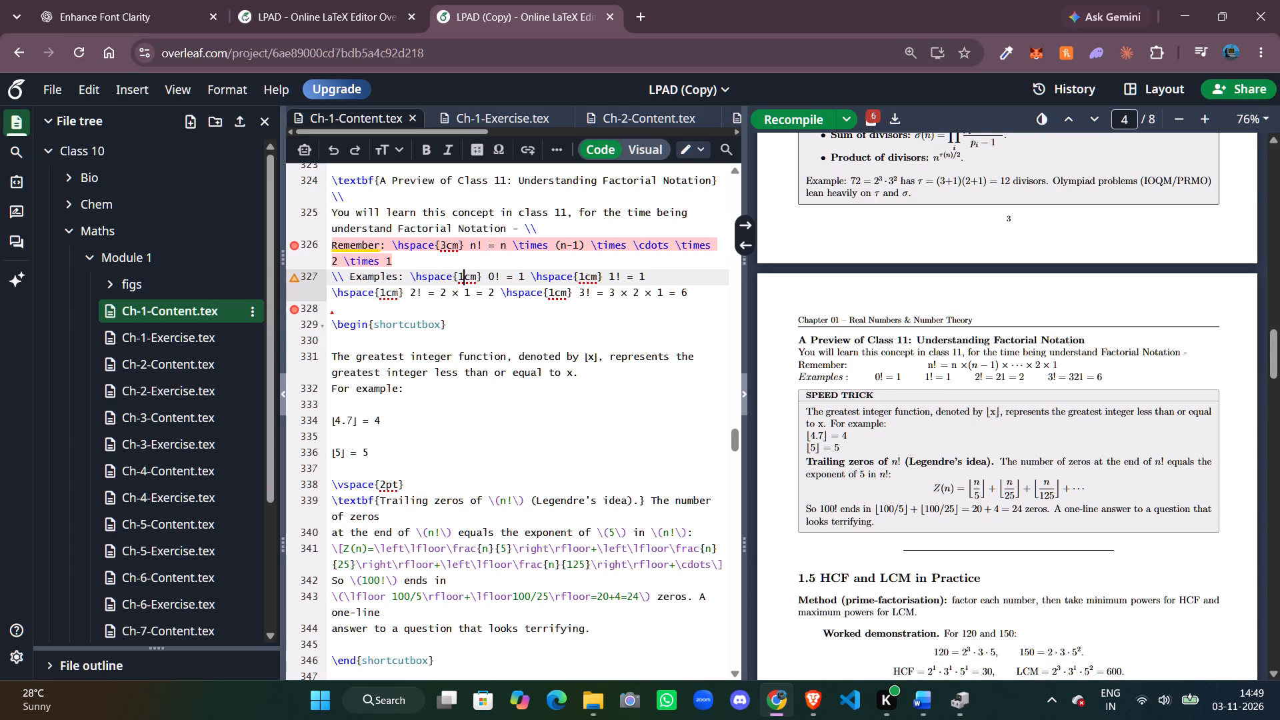
Set the horizontal spacing after the Examples: label to 1.5cm.
text(.5)
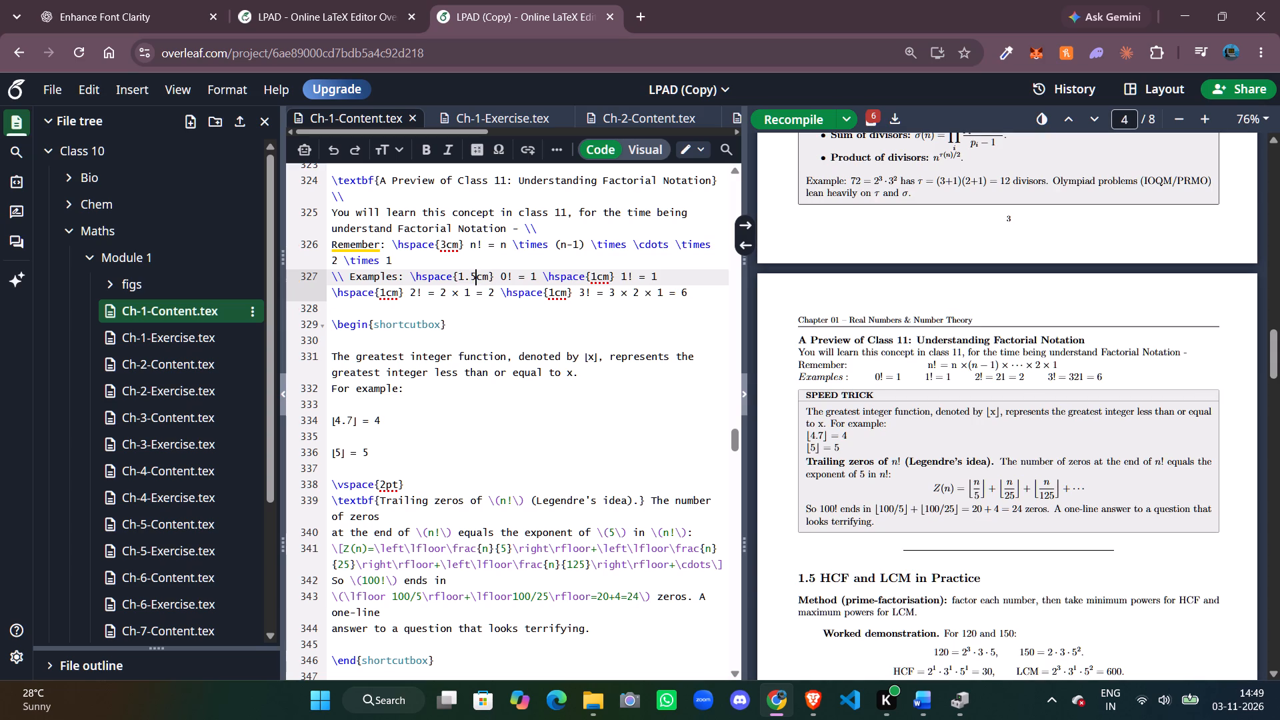
Set the horizontal spacing before the 1! = 1 example to 1.5cm.
key(ctrl+Right)
key(ctrl+Right)
key(ctrl+Right)
key(ctrl+Right)
key(ctrl+Right)
key(ctrl+Right)
key(ctrl+Right)
key(Right)
key(Right)
key(Right)
key(Right)
key(Right)
key(Right)
key(Right)
key(Right)
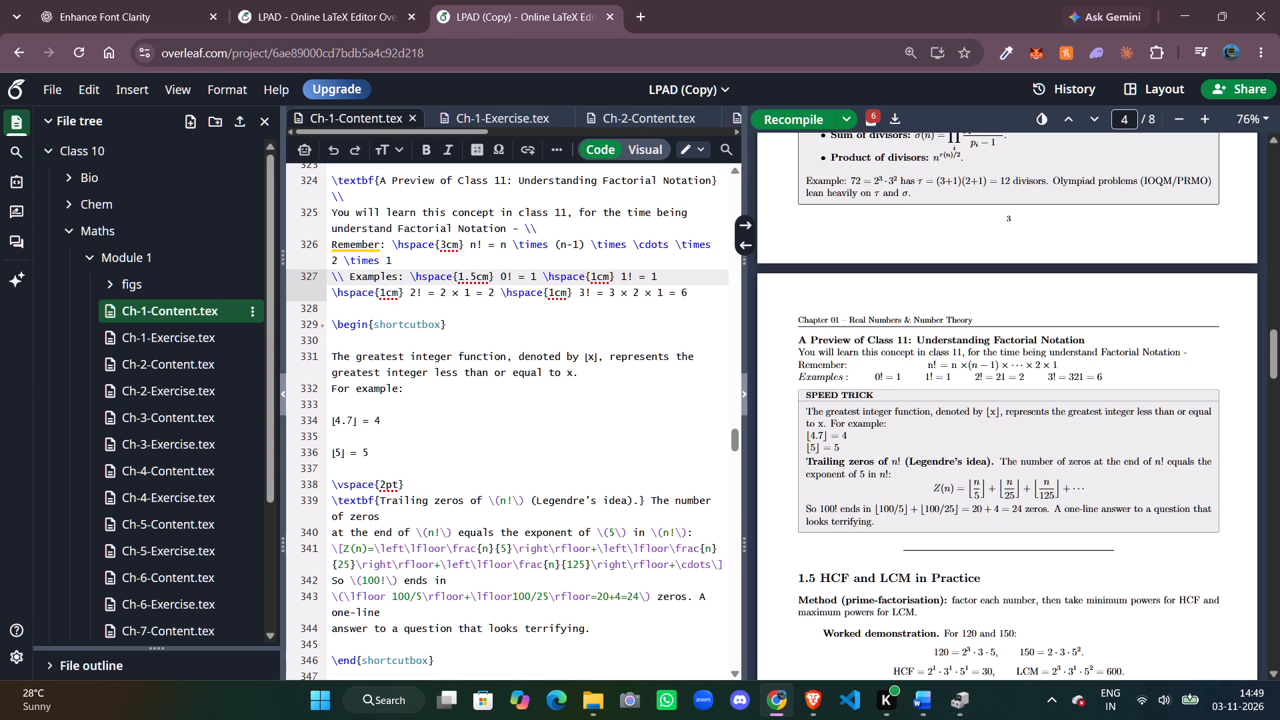
text(.5)
Set the horizontal spacing before the 3! example to 1.5cm.
key(Down)
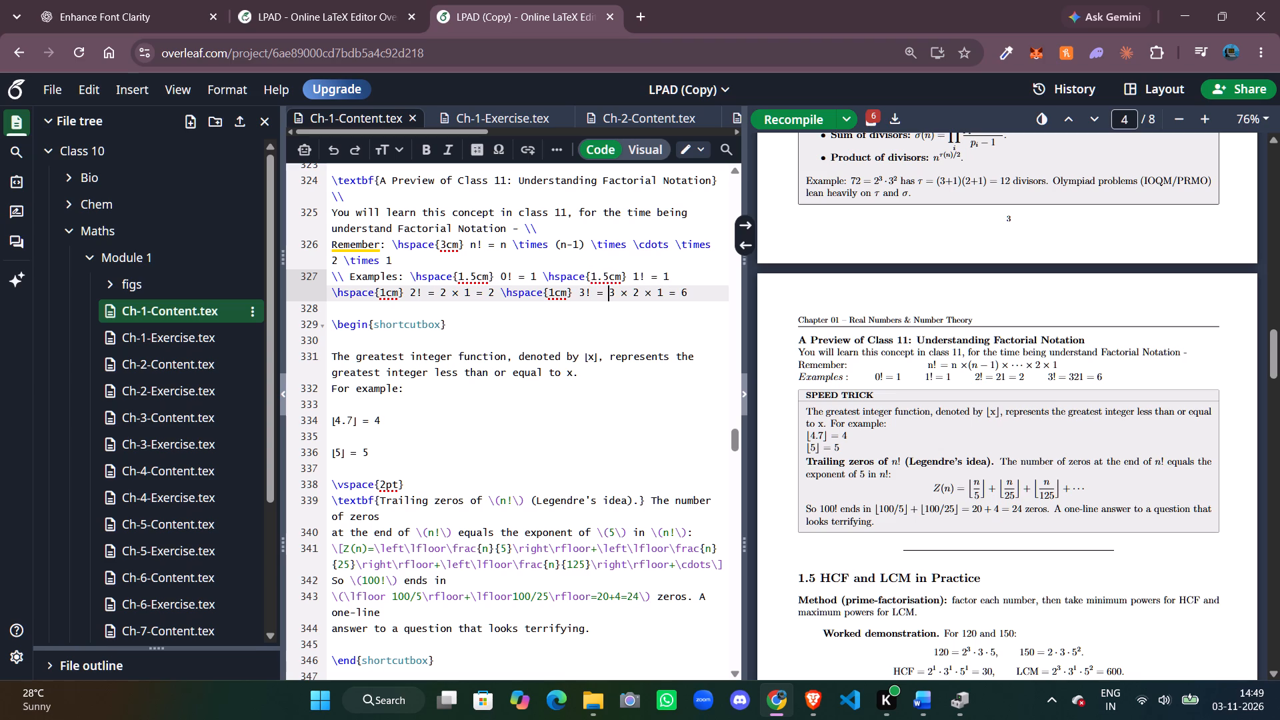
key(ctrl+Left)
key(ctrl+Left)
key(ctrl+Left)
key(ctrl+Left)
key(ctrl+Left)
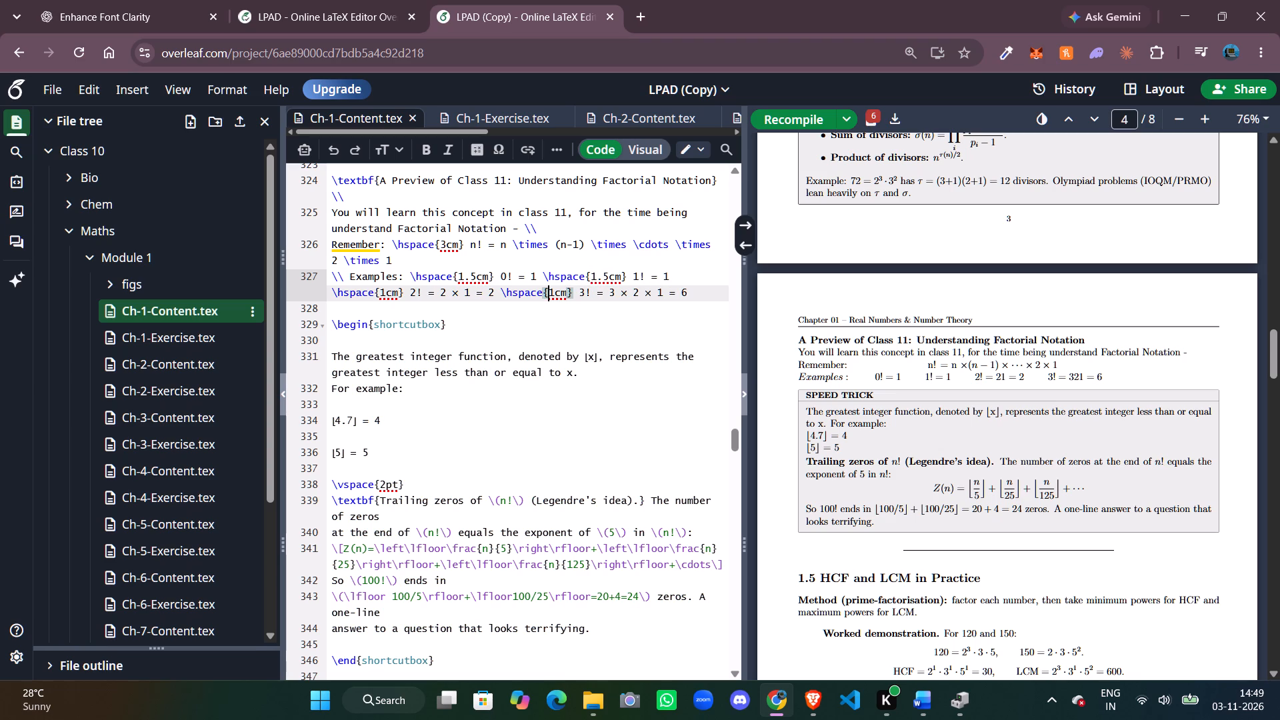
key(Right)
text(.5)
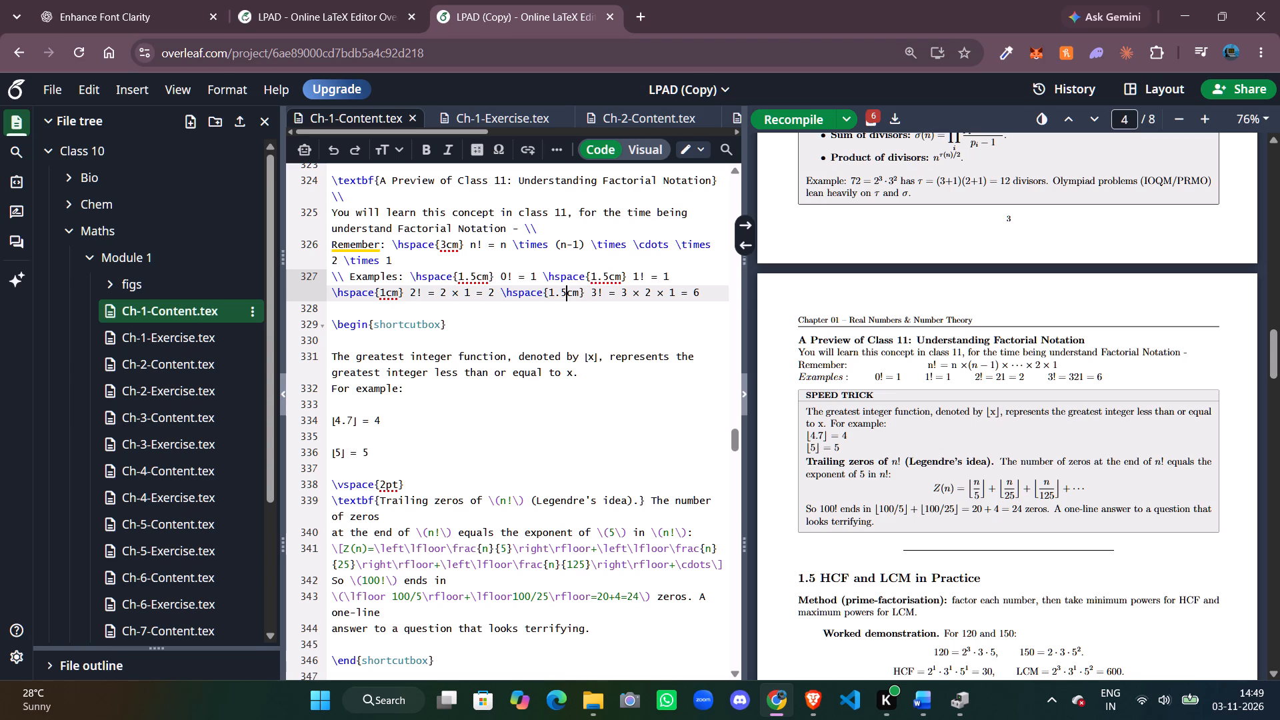
Set the horizontal spacing before the 2! example to 1.5cm and recompile.
key(ctrl+Left)
key(ctrl+Left)
key(ctrl+Left)
key(ctrl+Left)
key(ctrl+Left)
key(ctrl+Left)
key(ctrl+Left)
key(ctrl+Left)
key(ctrl+Left)
key(ctrl+Left)
key(ctrl+Left)
key(ctrl+Left)
key(ctrl+Left)
key(ctrl+Left)
key(ctrl+Left)
key(ctrl+Left)
key(Right)
text(.5)
key(ctrl+s)
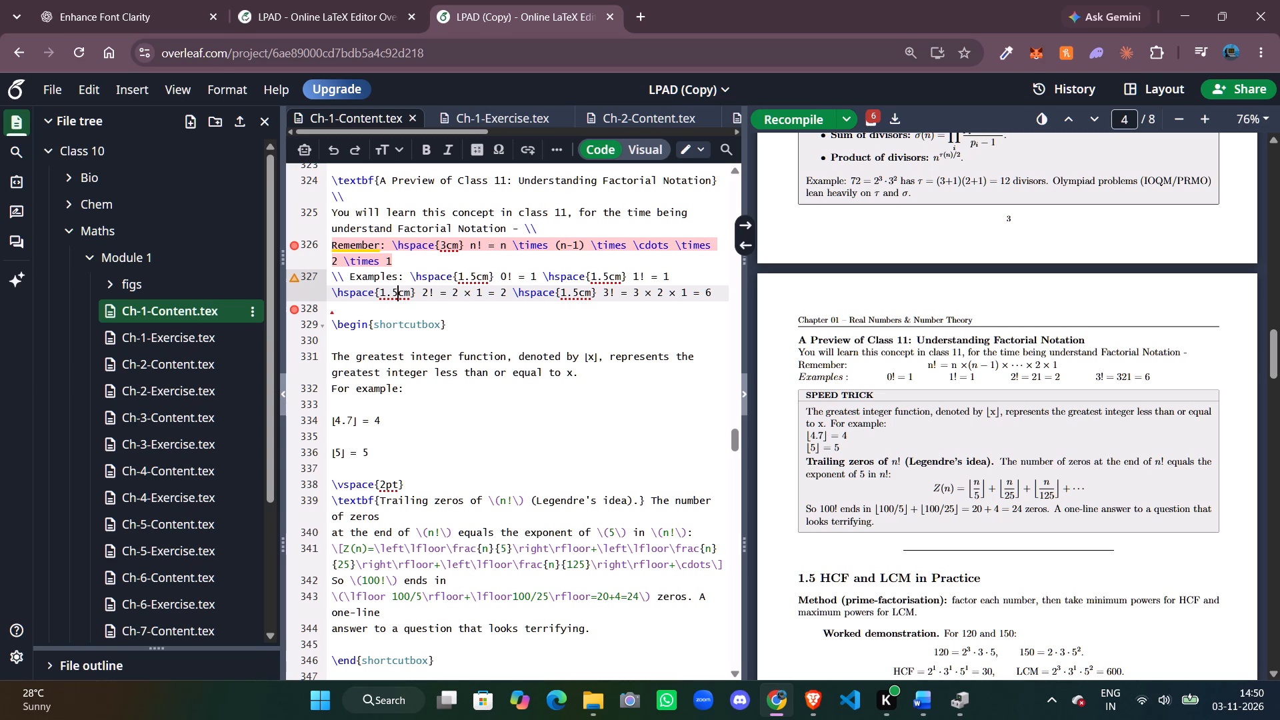
Delete the 0! = 1 example and one of its adjacent \hspace{1.5cm} commands, leaving a single space after the Examples: label.
click(469, 294)
click(535, 275)
drag(537, 274, 451, 279)
key(ctrl+BackSpace)
key(ctrl+BackSpace)
key(BackSpace)
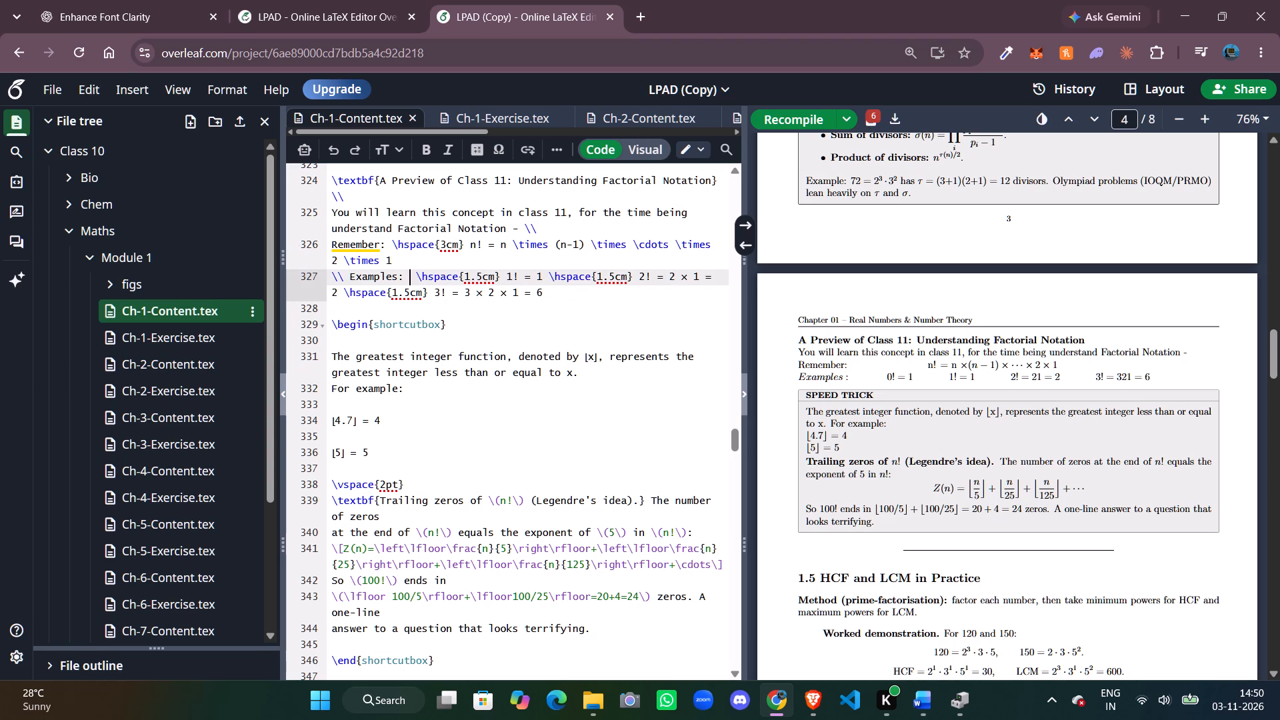
key(BackSpace)
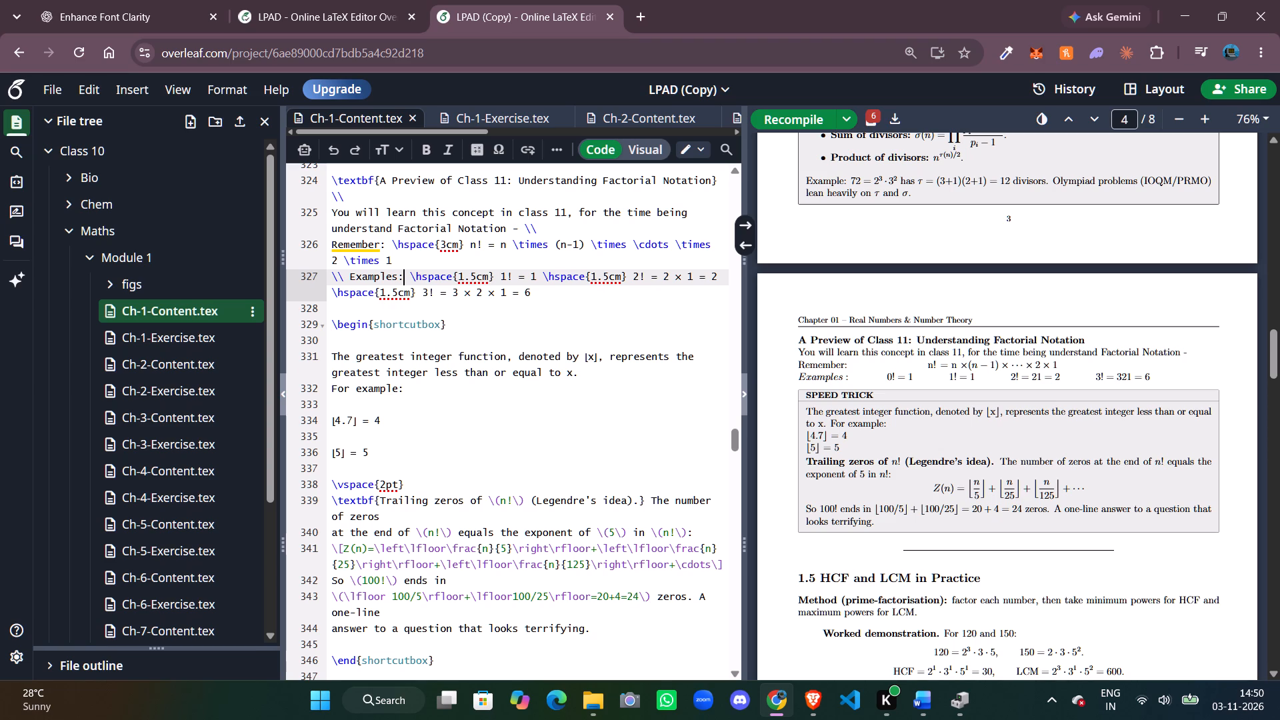
Replace the multiplication sign in the 2! example with \times.
click(682, 281)
key(BackSpace)
key(backslash)
key(t)
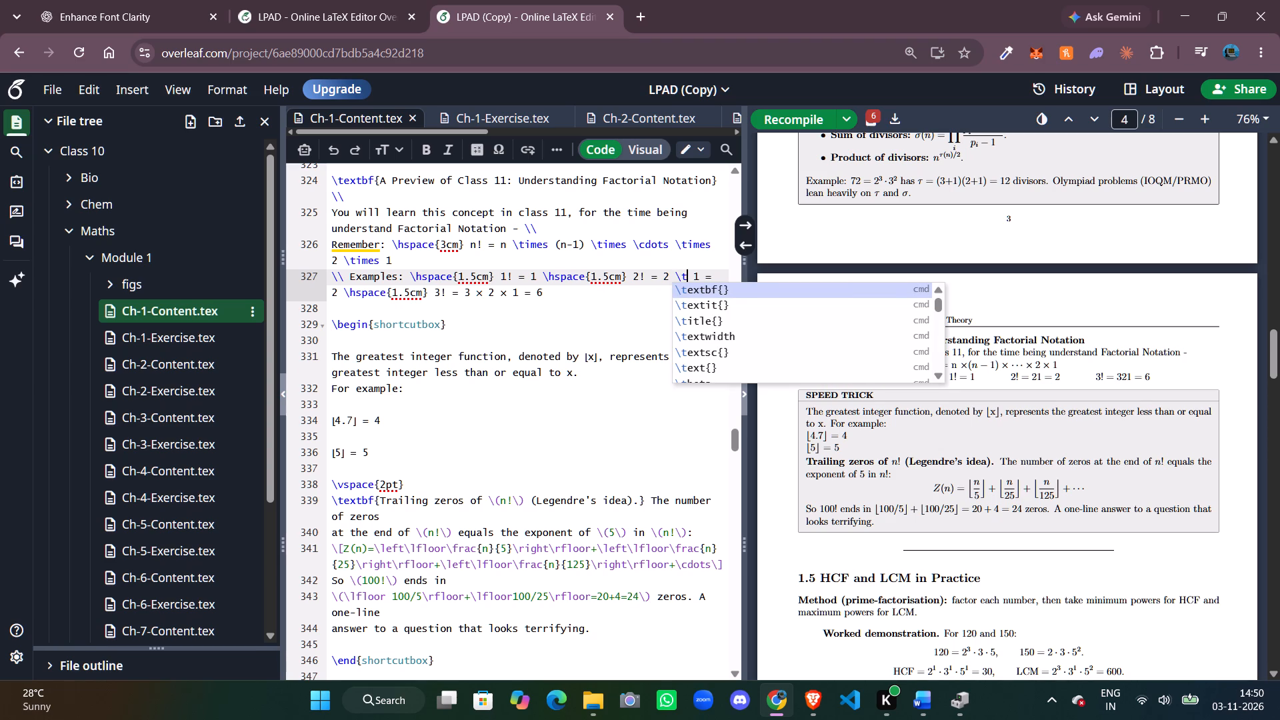
text(im)
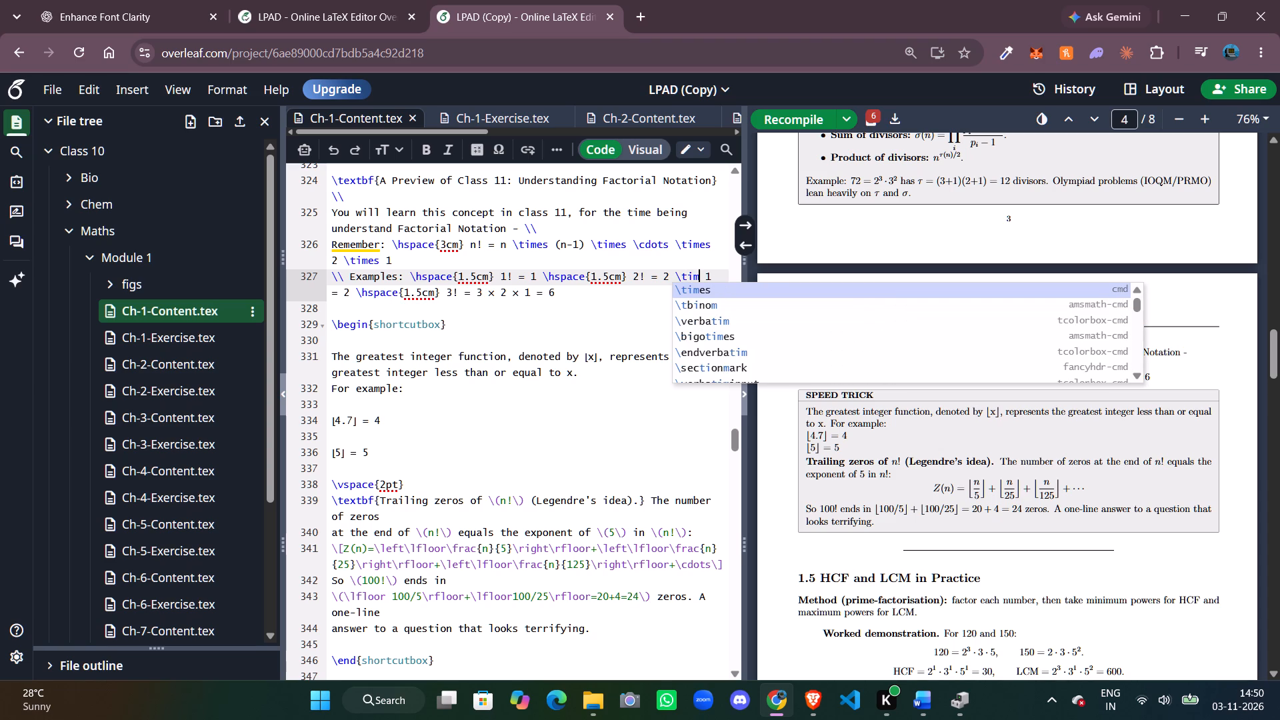
key(Return)
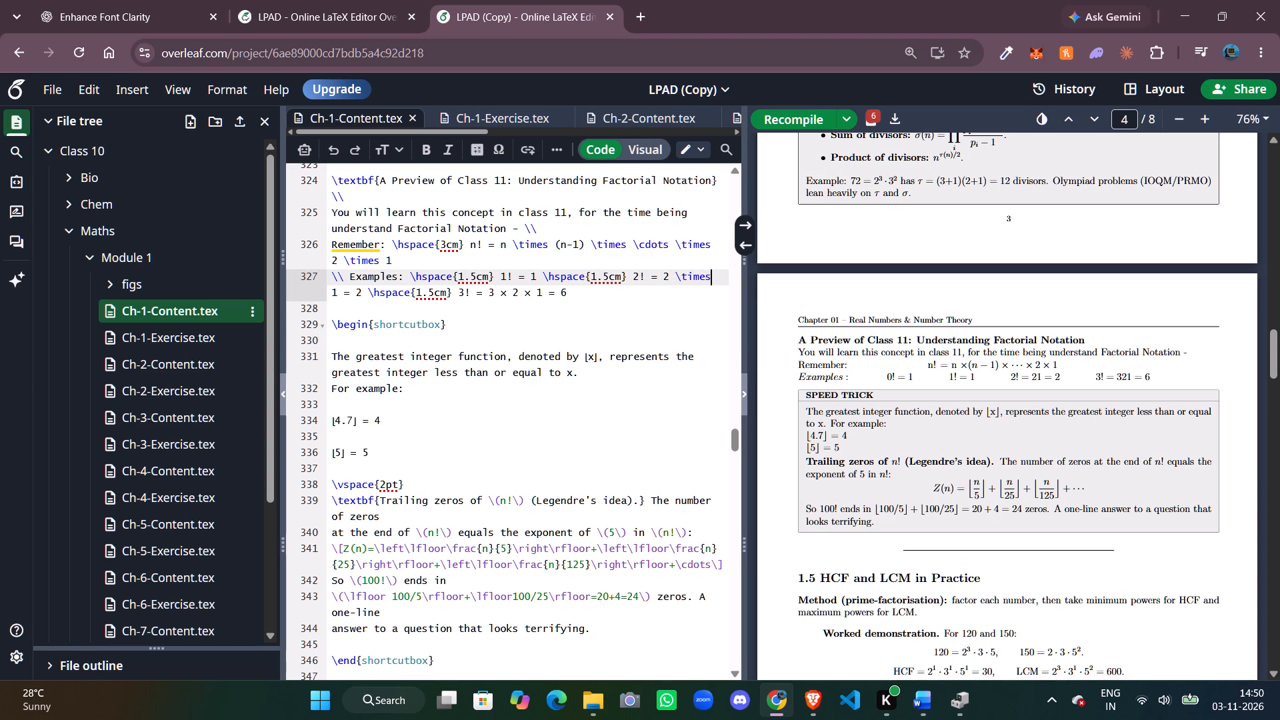
Replace the first multiplication sign in the 3! example with \times.
key(Right)
key(Right)
key(Right)
key(ctrl+Right)
key(ctrl+Right)
key(ctrl+Right)
key(ctrl+Right)
key(ctrl+Right)
key(ctrl+Right)
key(ctrl+Right)
key(ctrl+Right)
key(ctrl+Right)
key(ctrl+Right)
key(ctrl+Right)
key(ctrl+Right)
key(ctrl+Right)
key(ctrl+Right)
key(BackSpace)
text(\time)
key(Return)
Replace the second multiplication sign in the 3! example with \times and recompile.
key(ctrl+Right)
key(ctrl+Right)
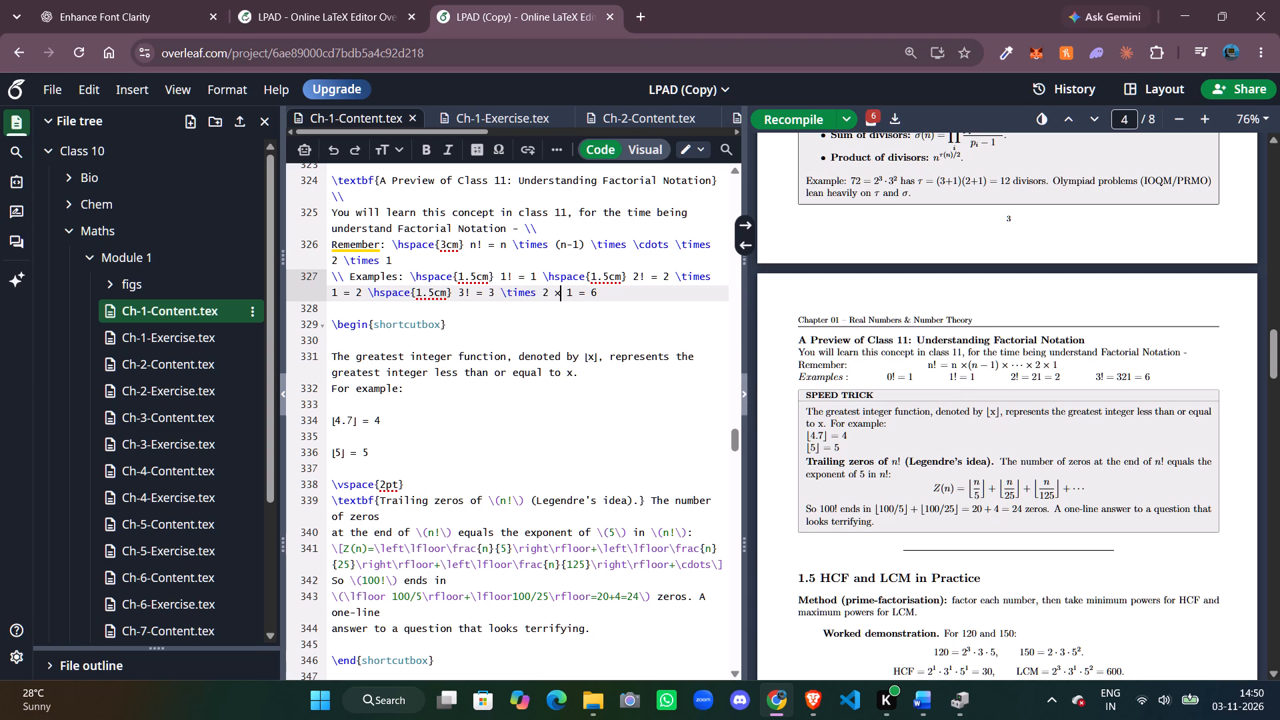
key(BackSpace)
text(\time)
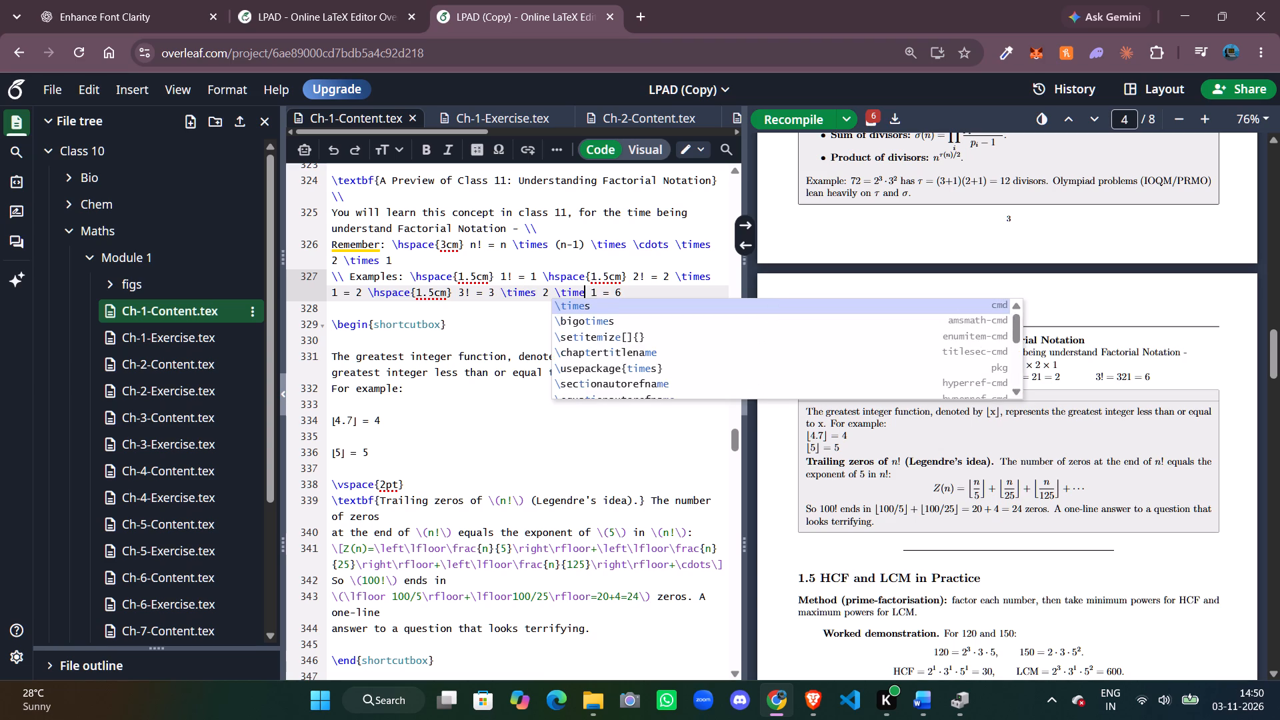
key(Return)
key(ctrl+s)
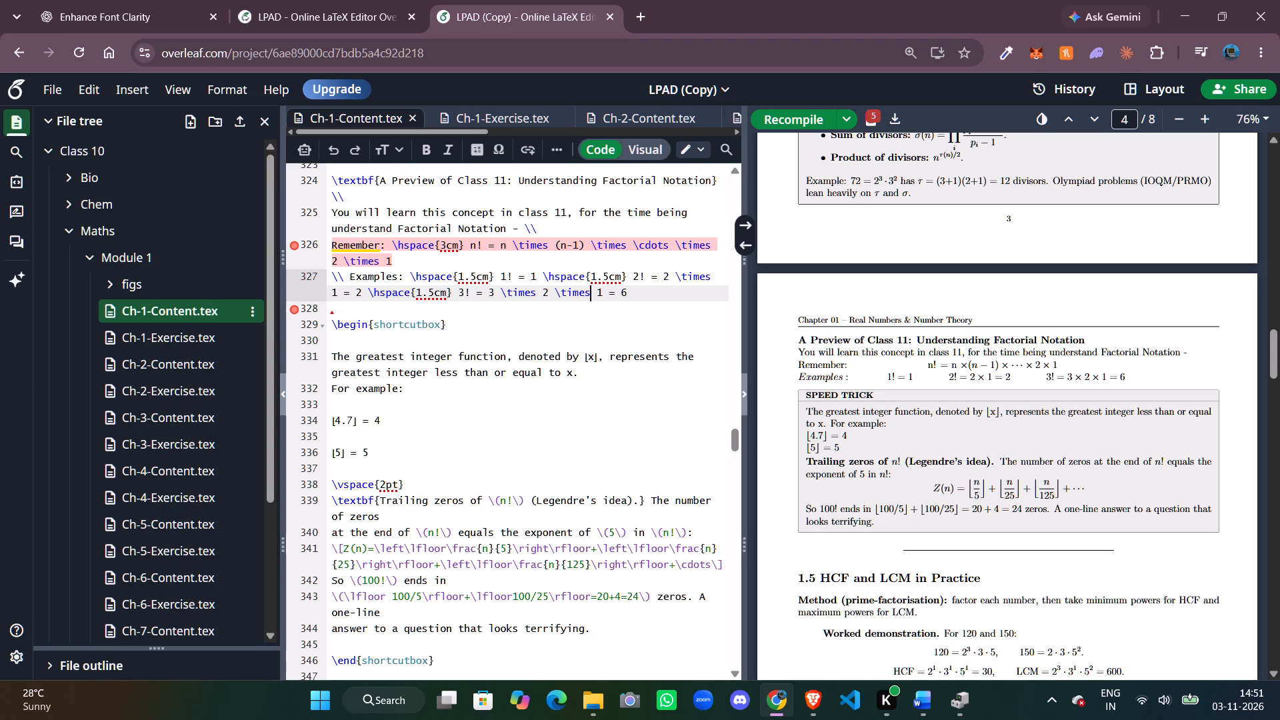
Add [1pt] of extra vertical spacing to the line break before the Examples: label and recompile.
click(342, 282)
key(bracketright)
key(BackSpace)
key(bracketleft)
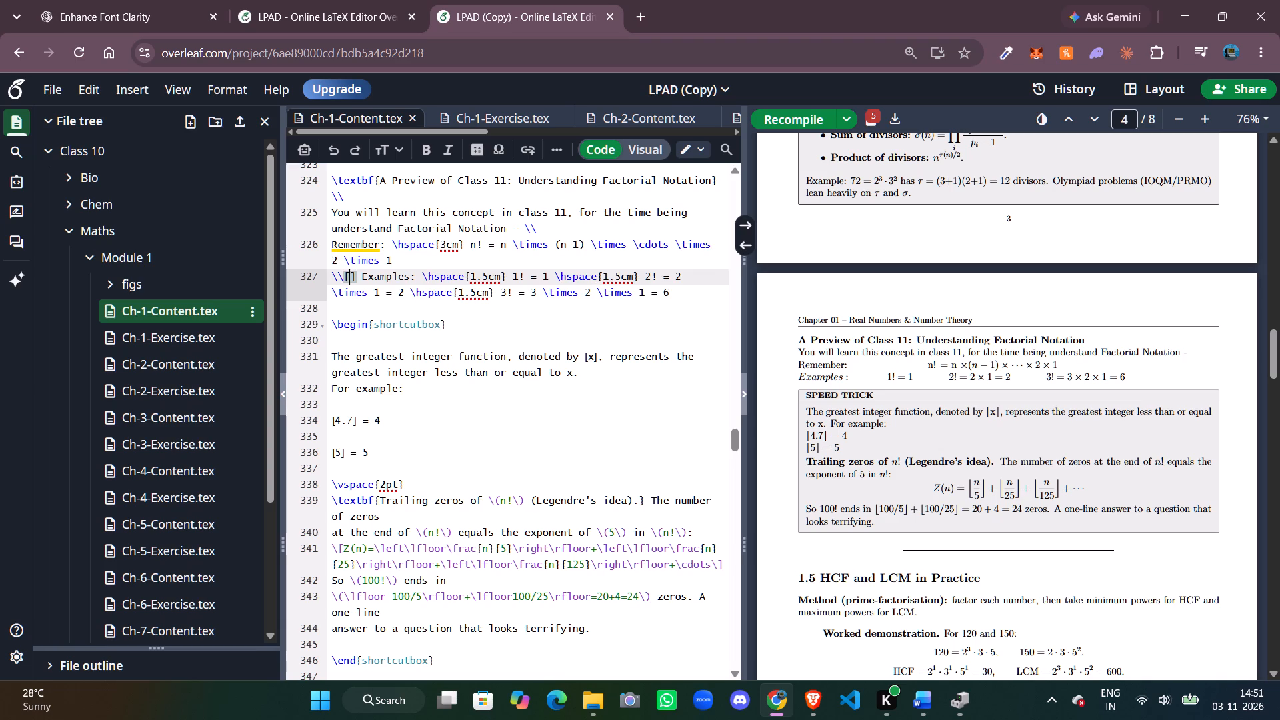
text(1pt)
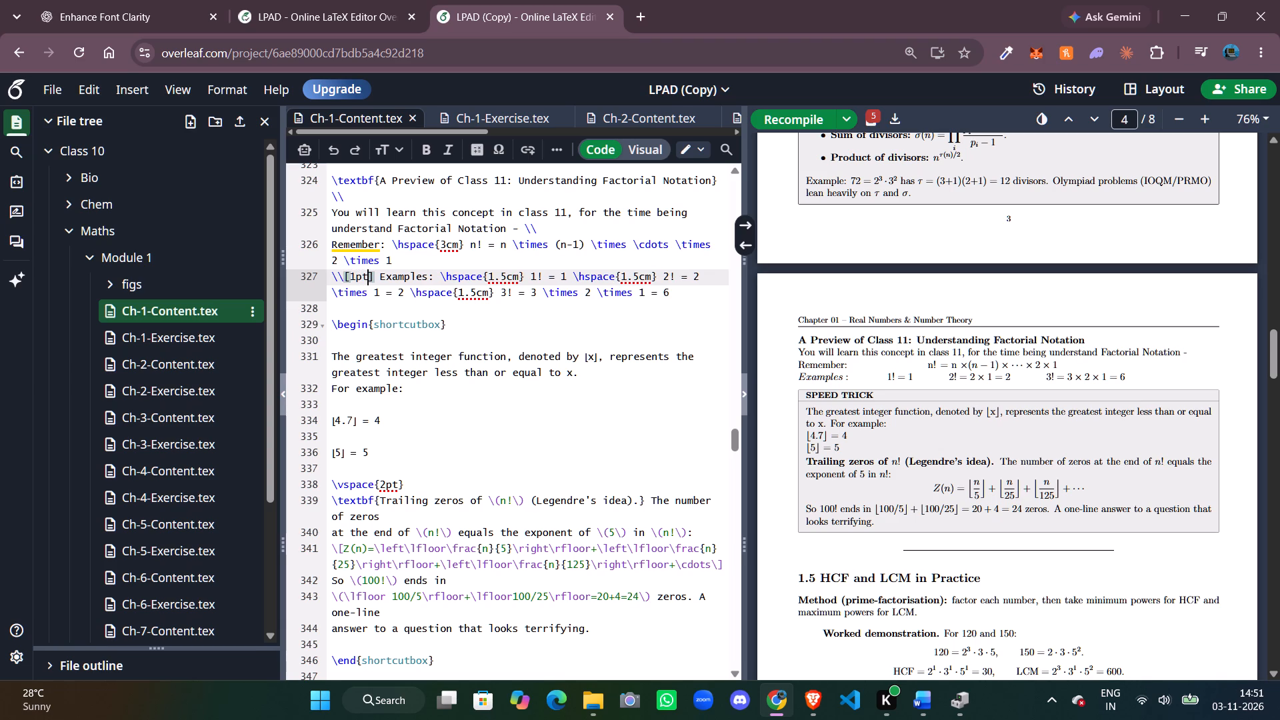
key(ctrl+s)
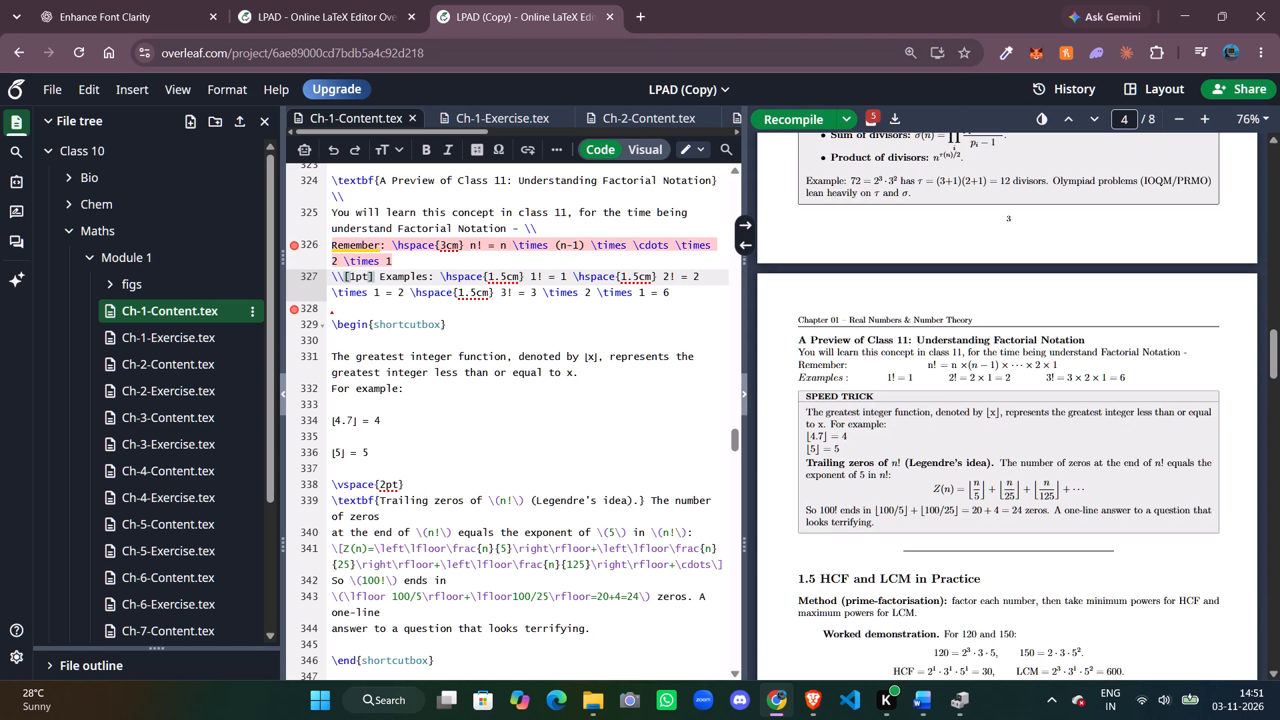
Set the extra line-break spacing before the Examples: label to 2pt and recompile.
key(Left)
key(Left)
key(BackSpace)
key(2)
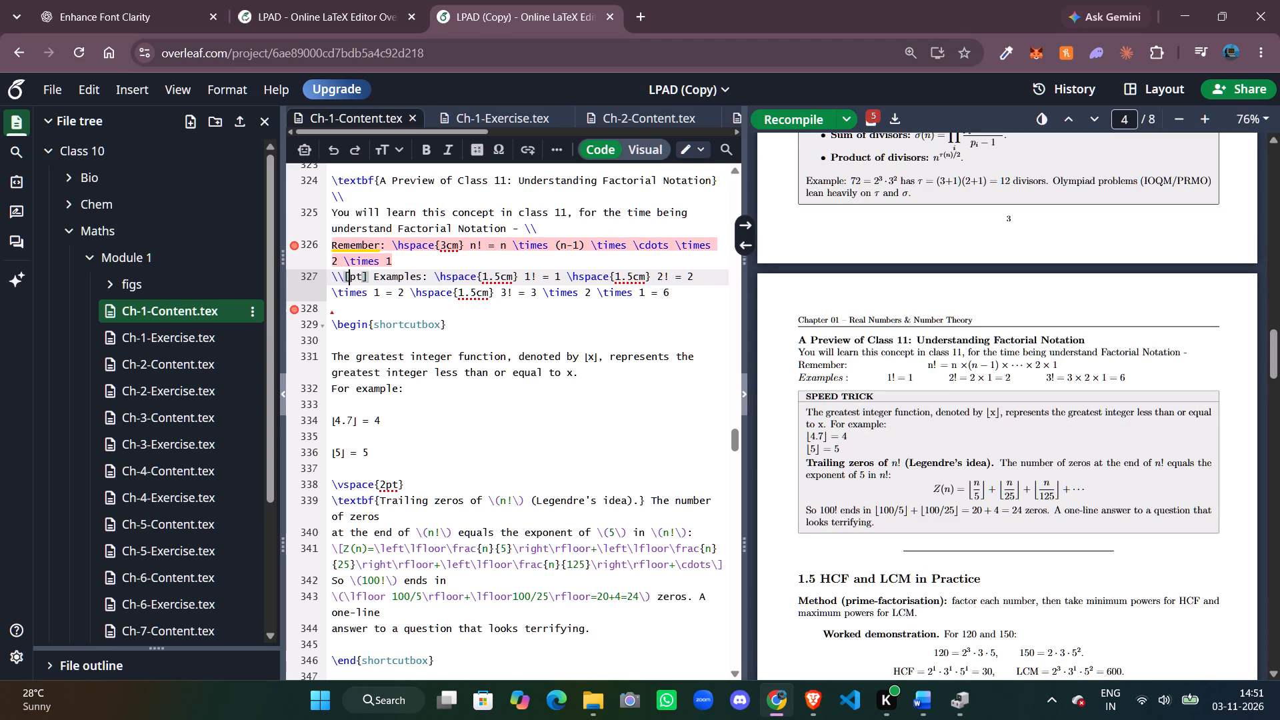
key(ctrl+s)
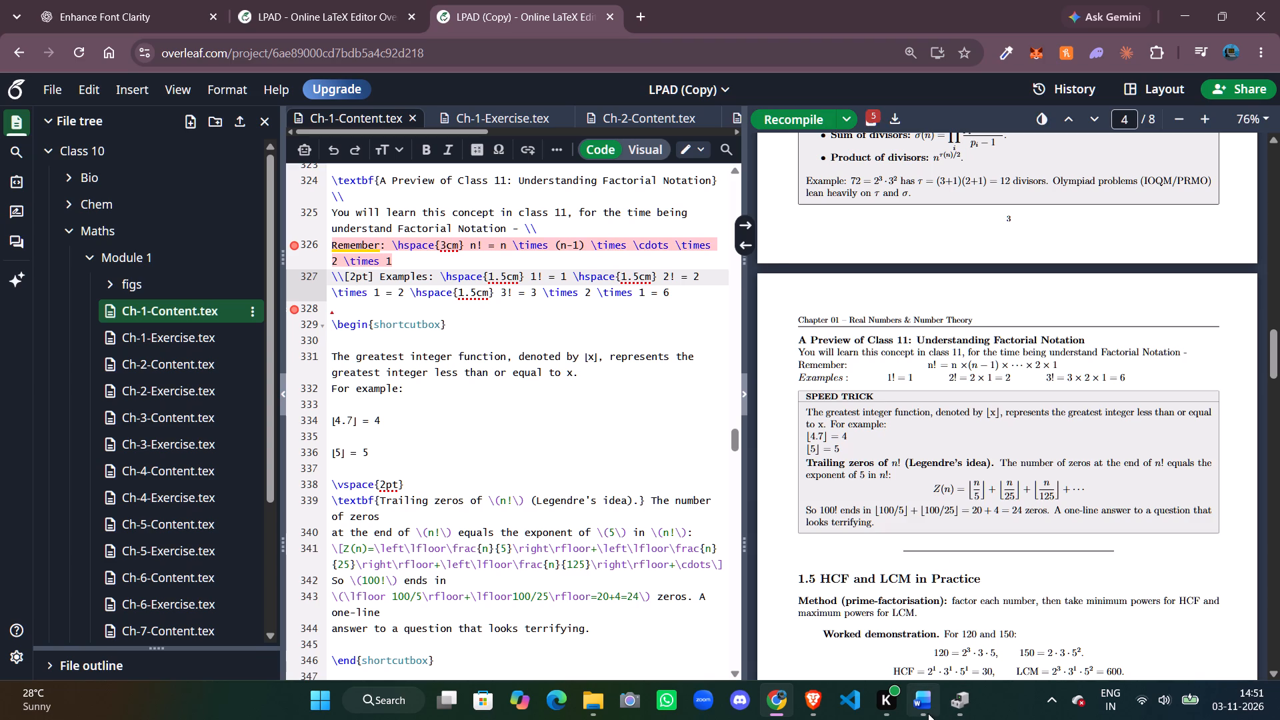
Close the open Word window and the files (16) File Explorer window.
click(991, 552)
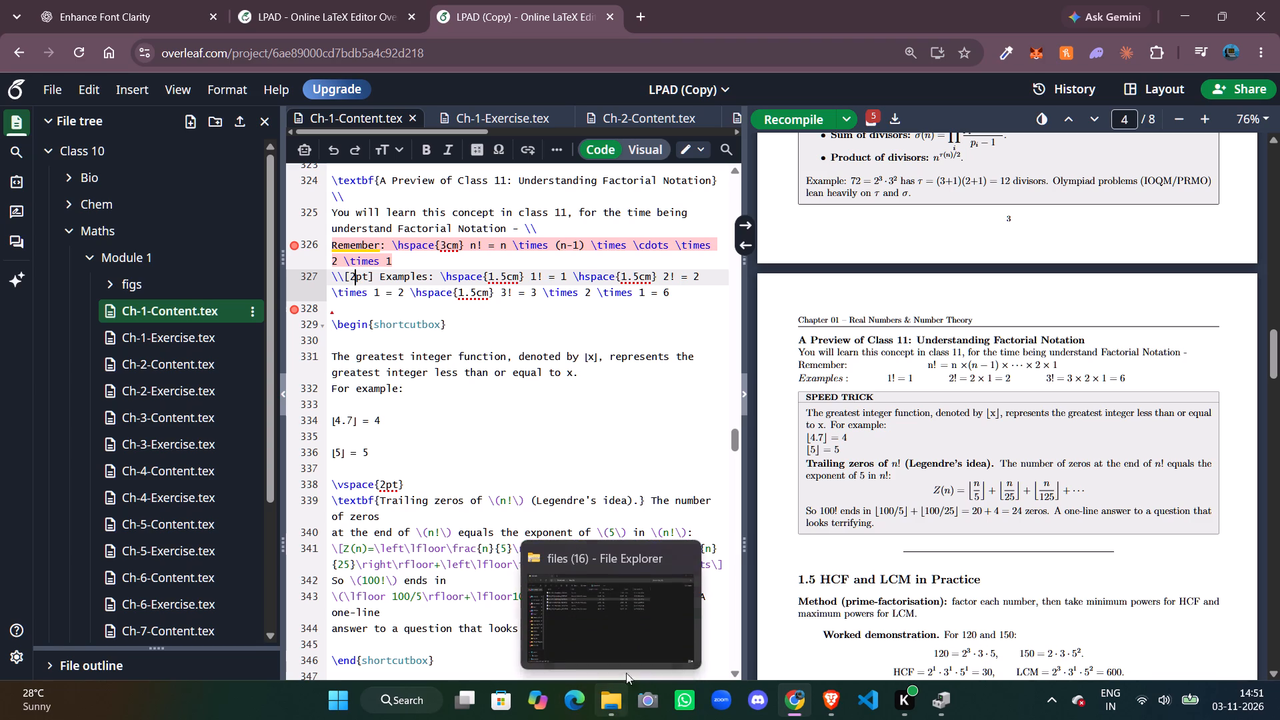
click(681, 561)
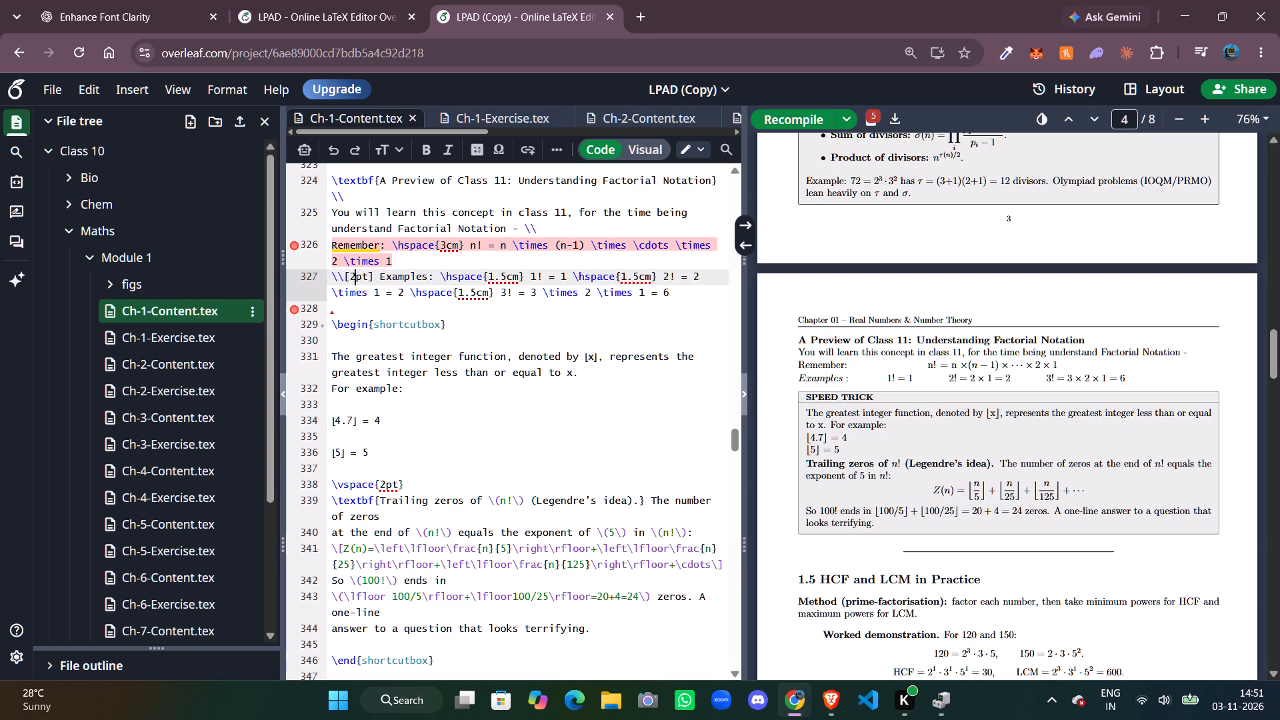
Add [2pt] of extra spacing to the line break after "understand Factorial Notation -" and recompile.
click(541, 226)
key(Left)
text([2pt)
key(ctrl+s)
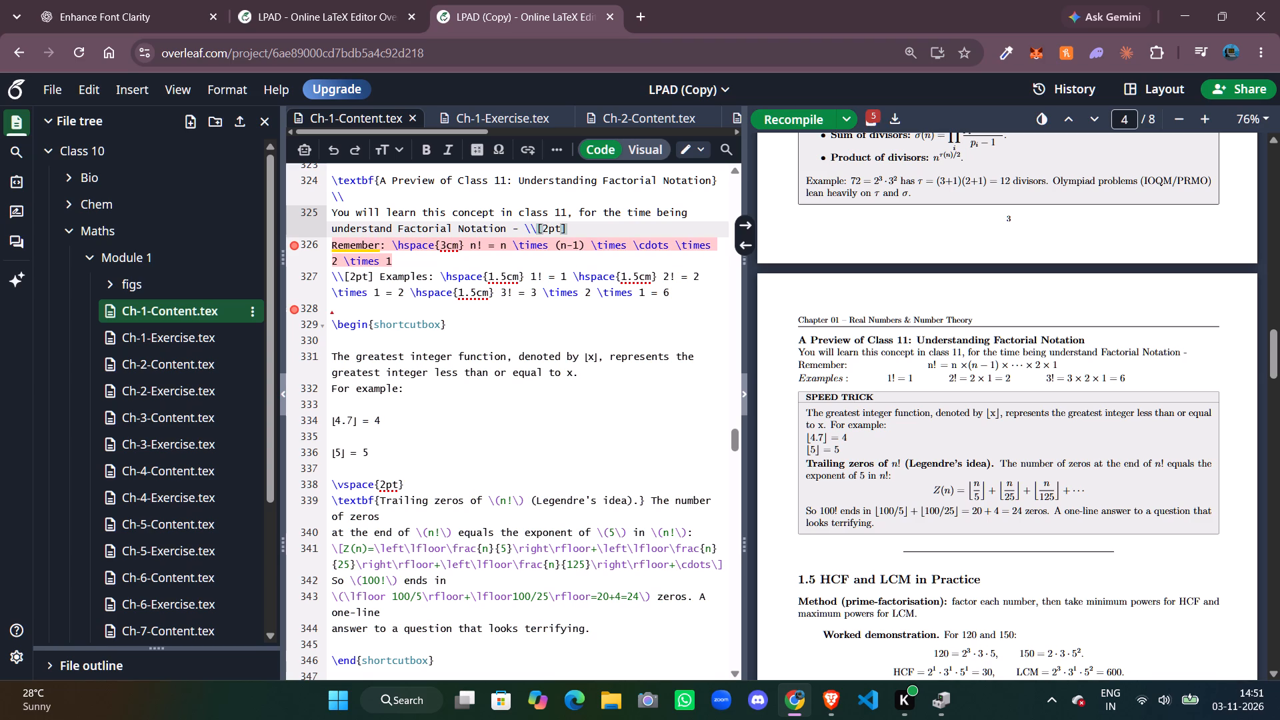
click(475, 317)
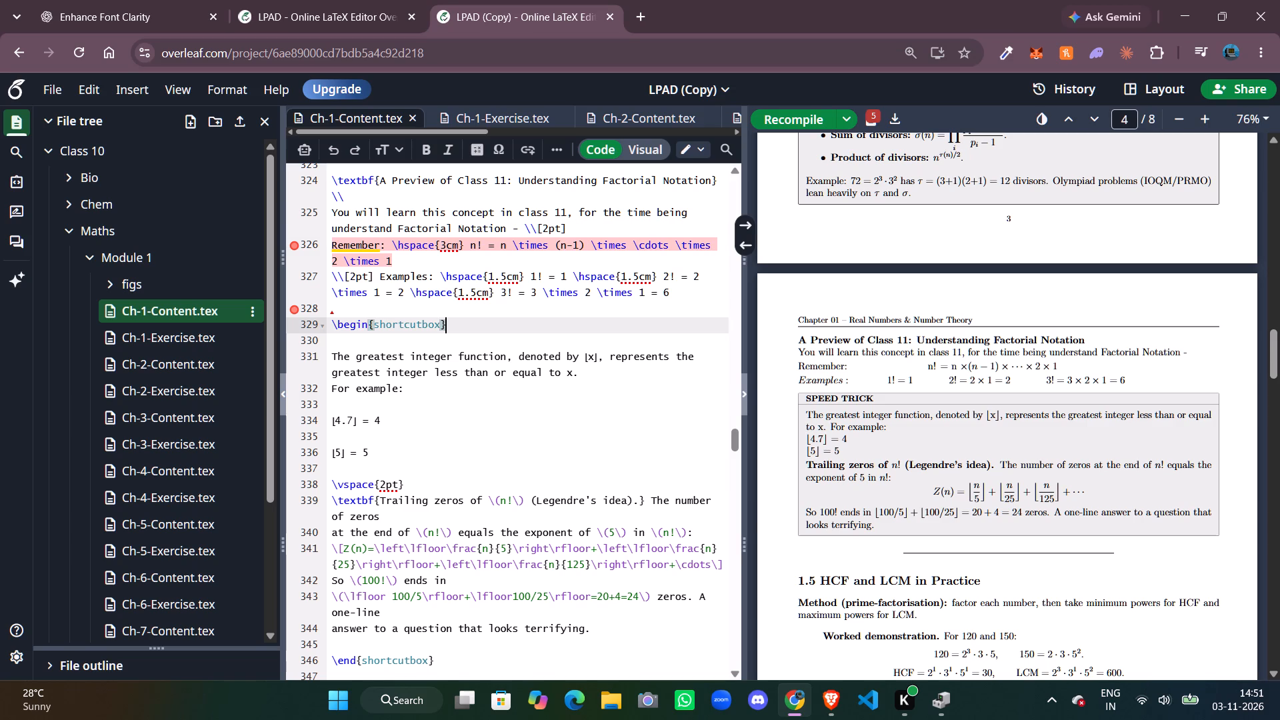
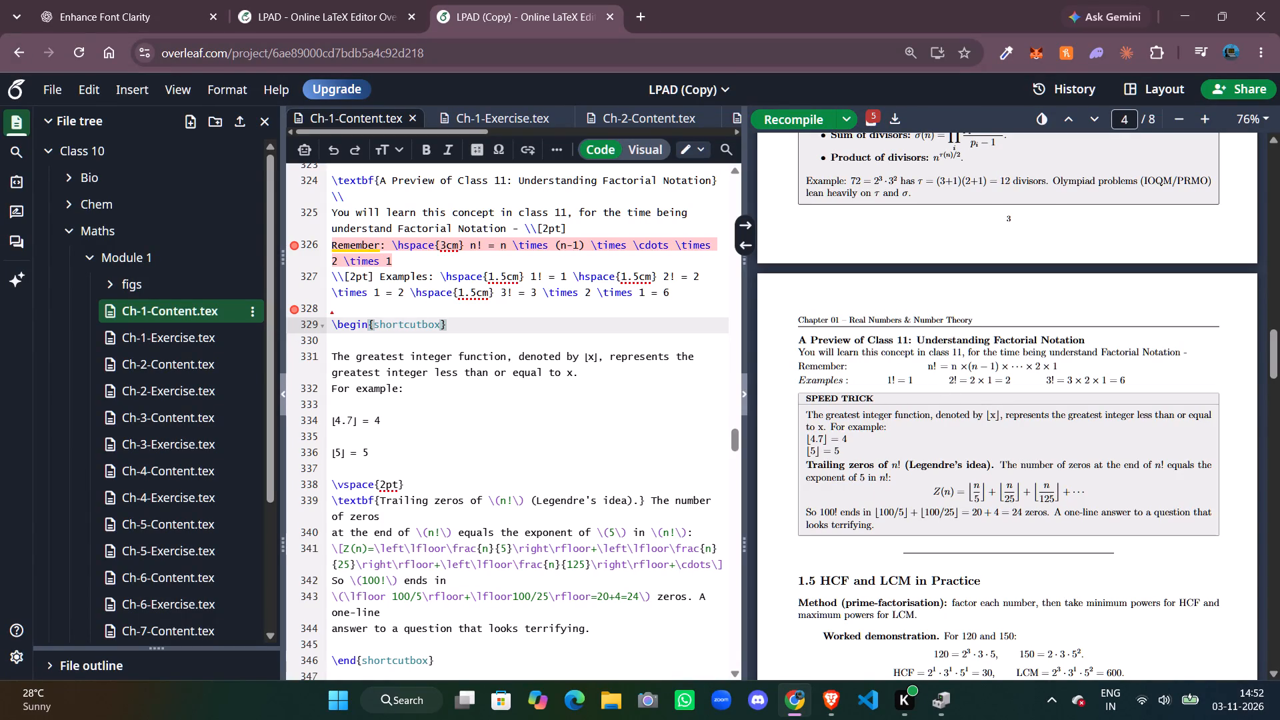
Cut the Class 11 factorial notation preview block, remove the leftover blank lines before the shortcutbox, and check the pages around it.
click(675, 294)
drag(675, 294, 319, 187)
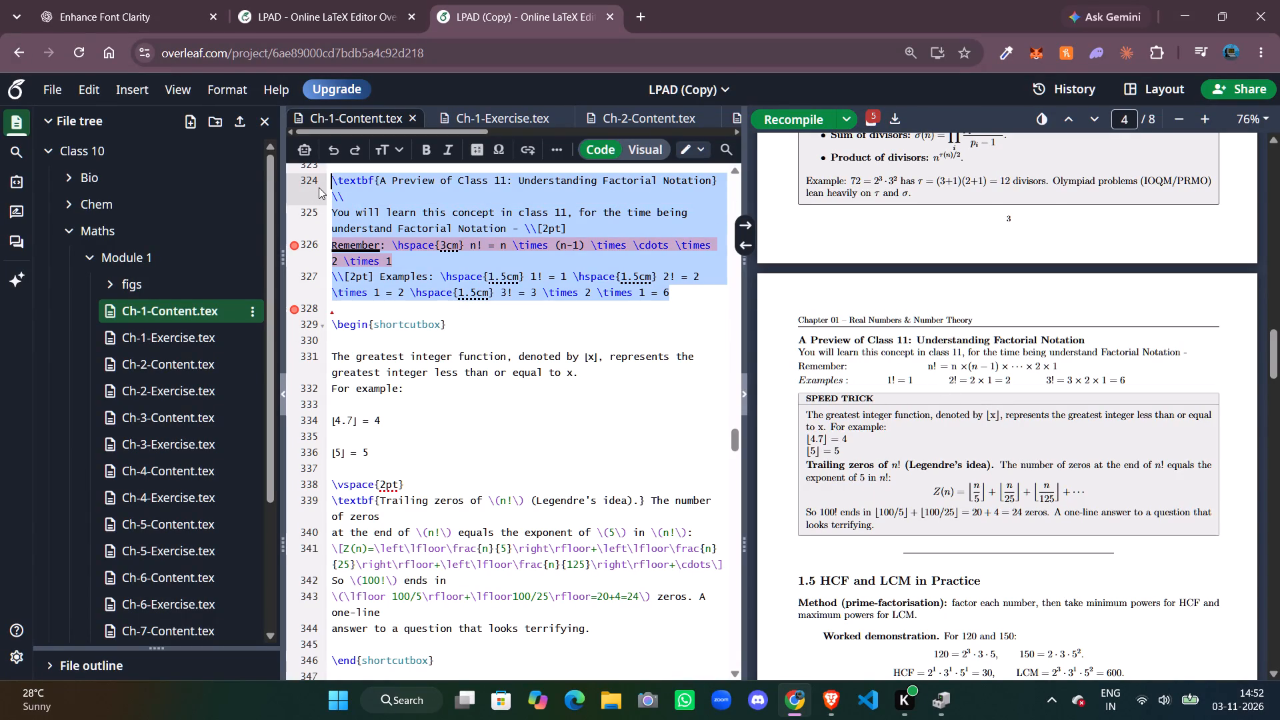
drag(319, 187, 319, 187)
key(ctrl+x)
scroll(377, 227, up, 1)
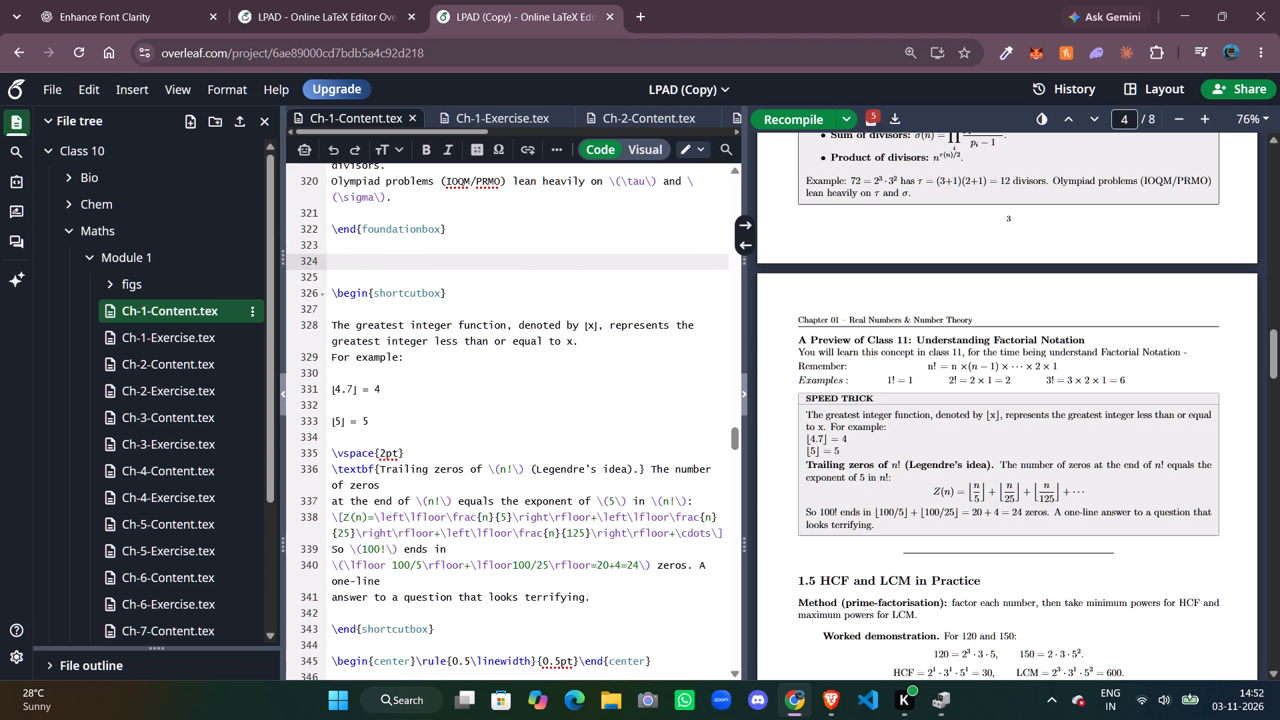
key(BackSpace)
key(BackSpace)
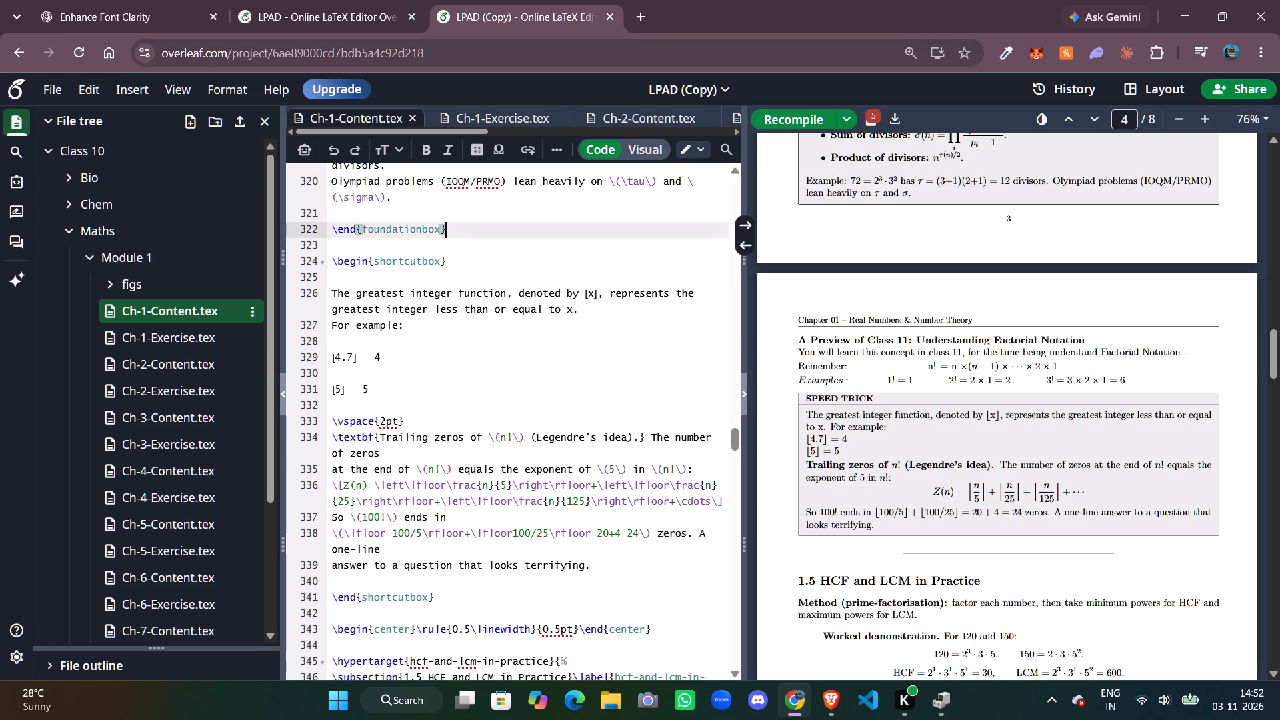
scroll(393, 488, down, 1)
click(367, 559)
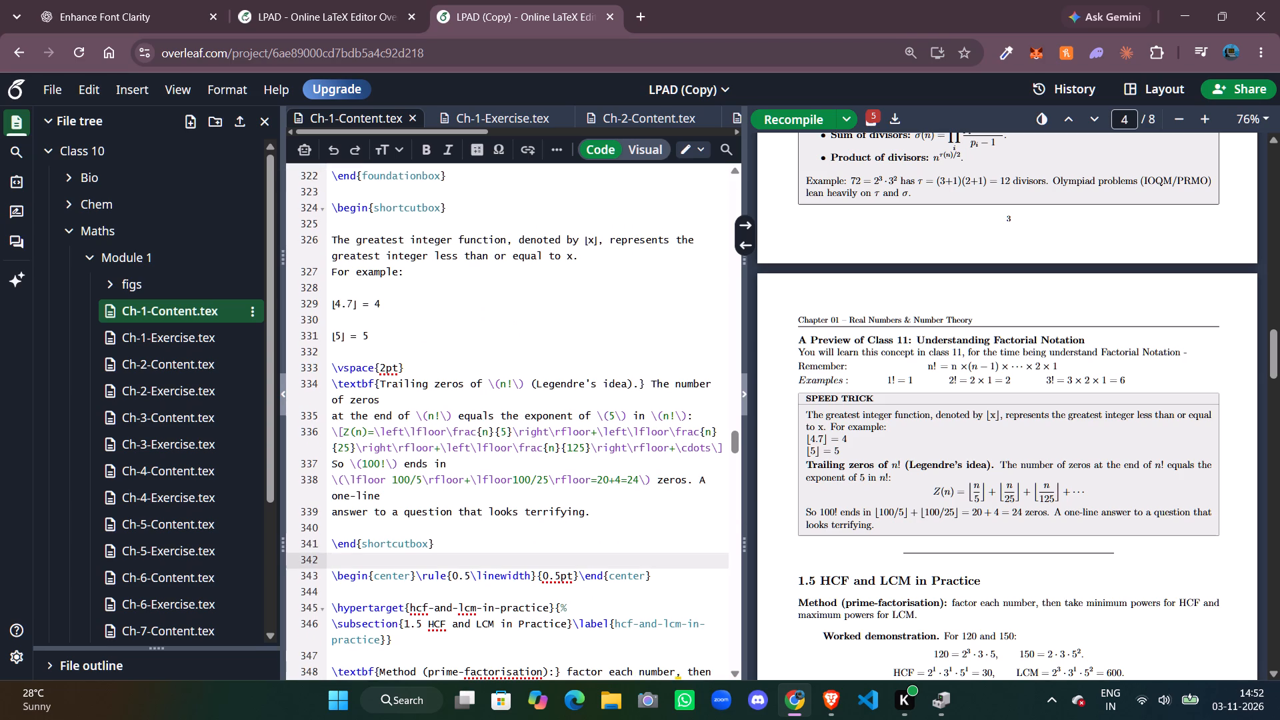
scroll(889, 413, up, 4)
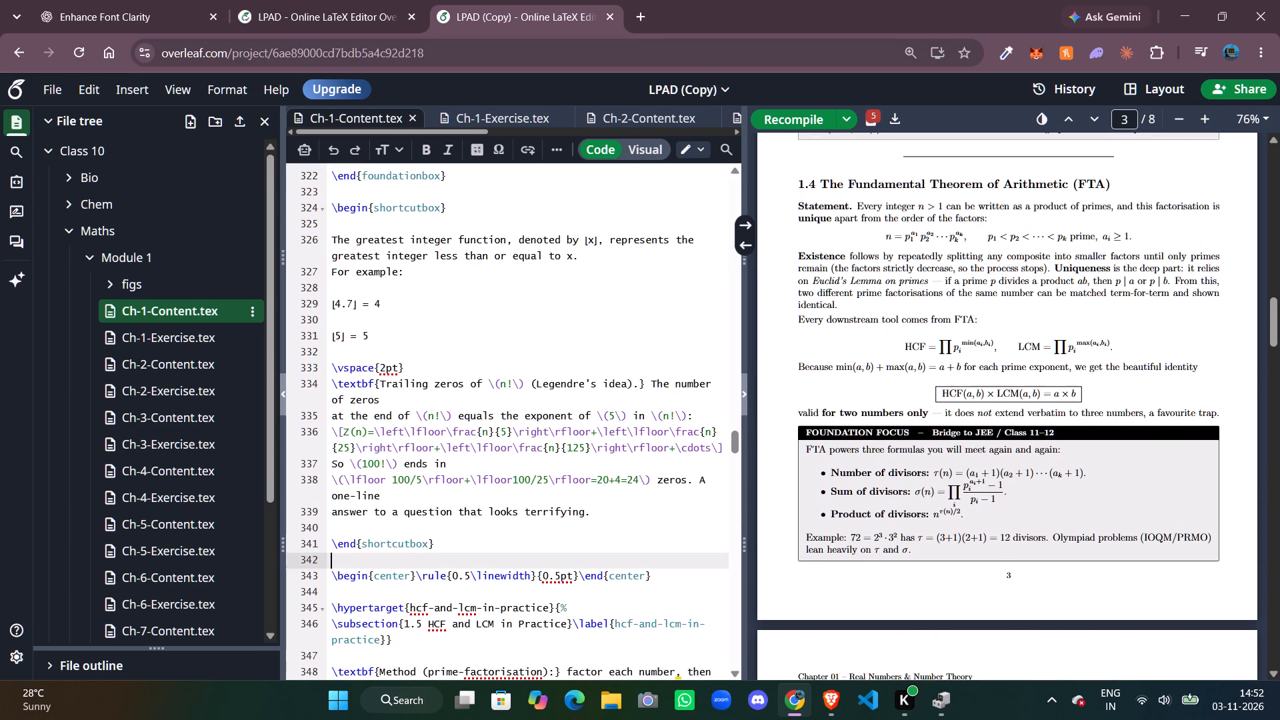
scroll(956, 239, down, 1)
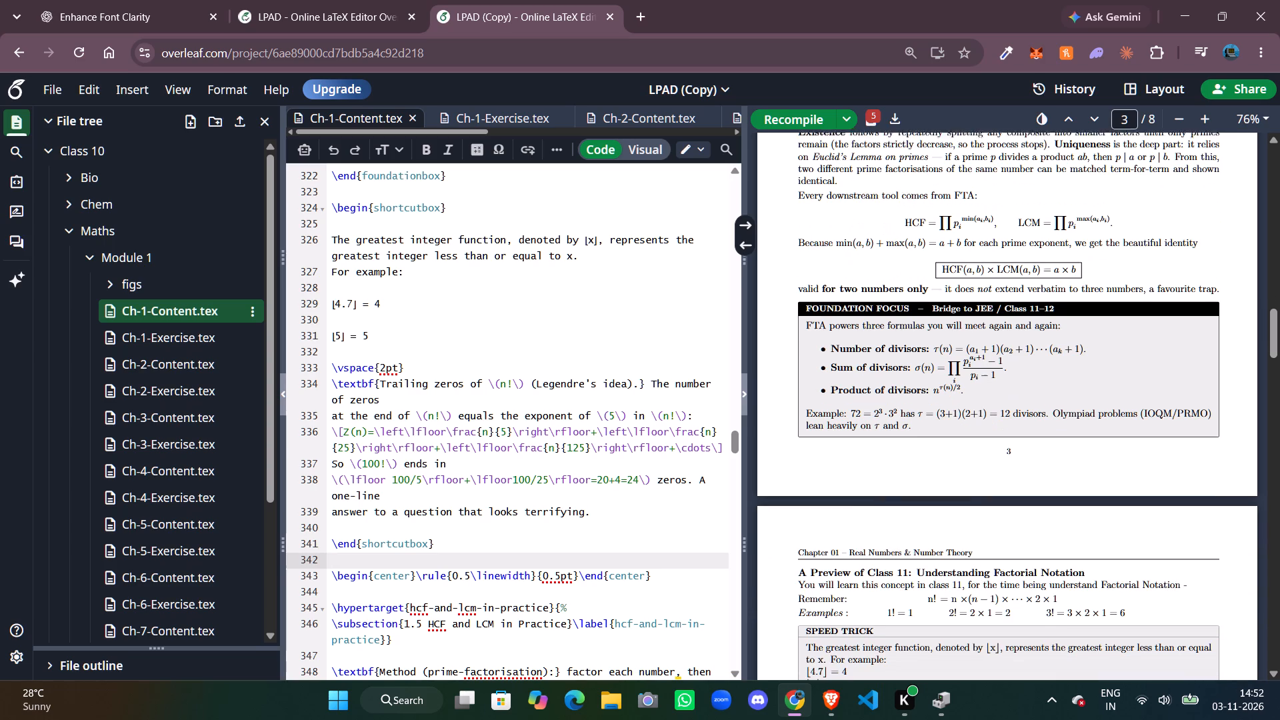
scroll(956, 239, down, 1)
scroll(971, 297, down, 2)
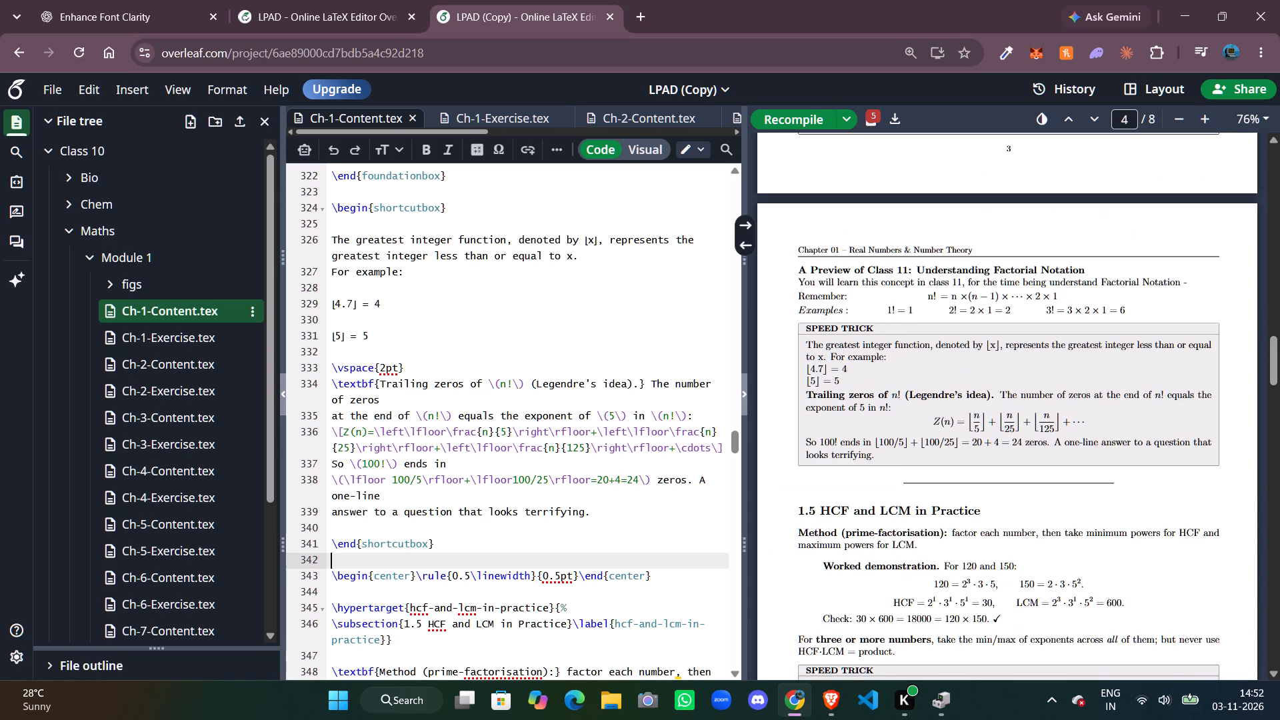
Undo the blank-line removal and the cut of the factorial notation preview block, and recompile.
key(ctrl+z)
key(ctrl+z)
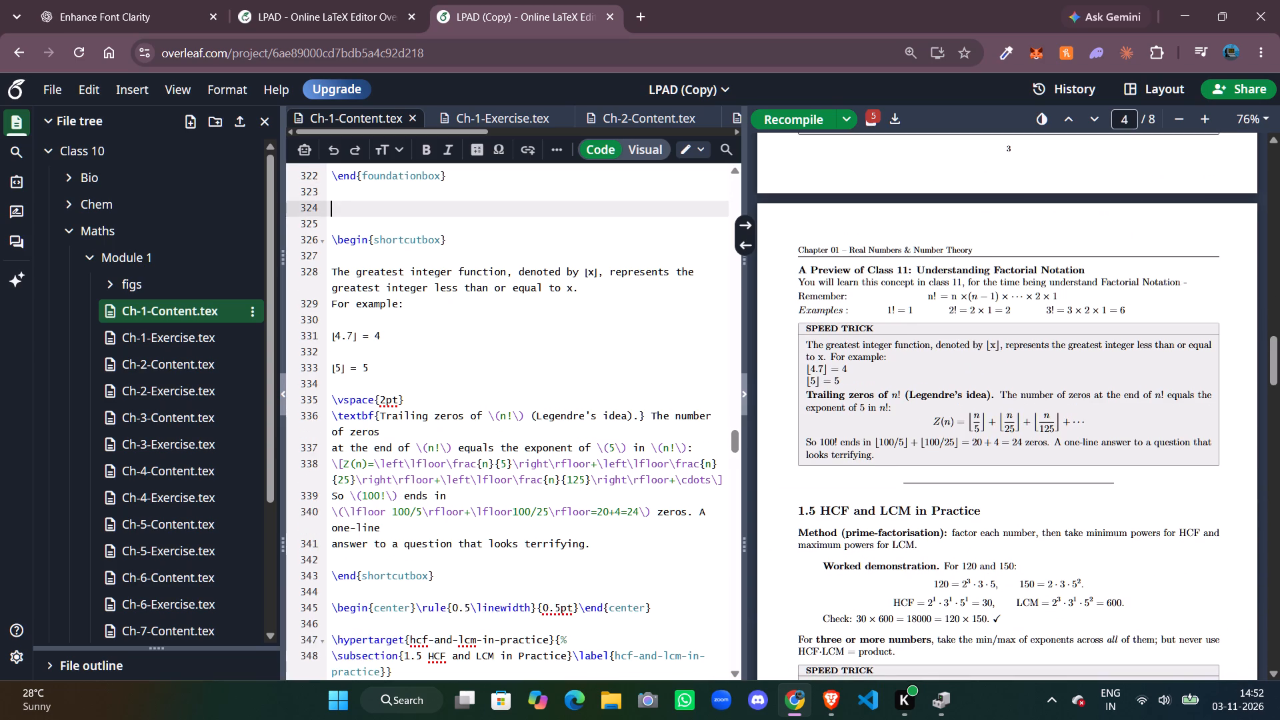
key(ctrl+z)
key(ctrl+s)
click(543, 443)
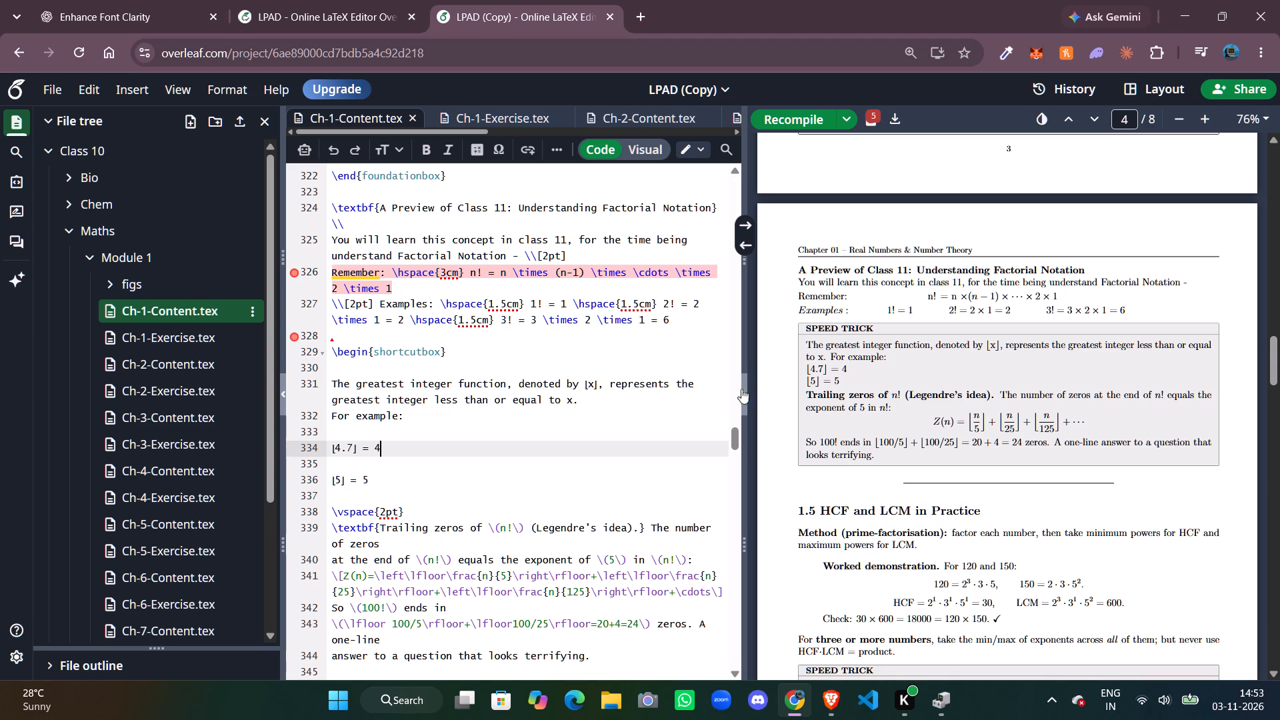
Comment out the \newpage before the Graded Illustrative Examples subsection and recompile.
scroll(931, 400, down, 5)
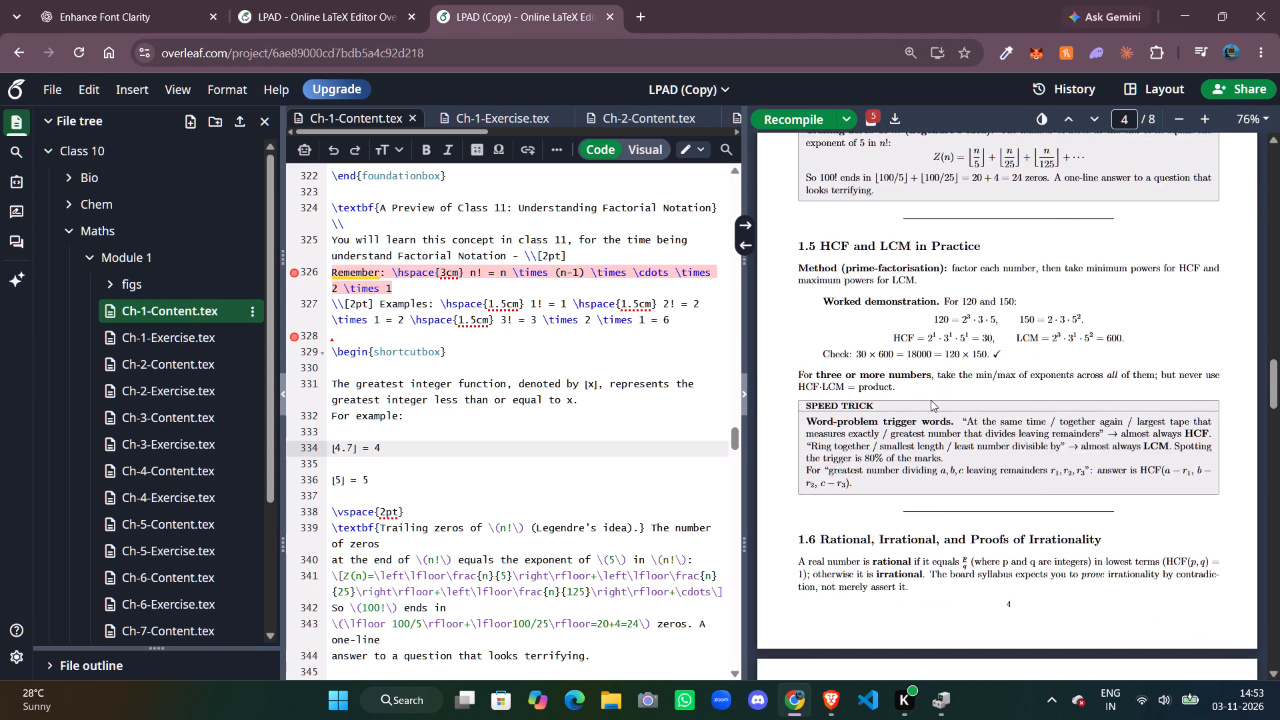
scroll(931, 400, down, 5)
scroll(931, 400, up, 1)
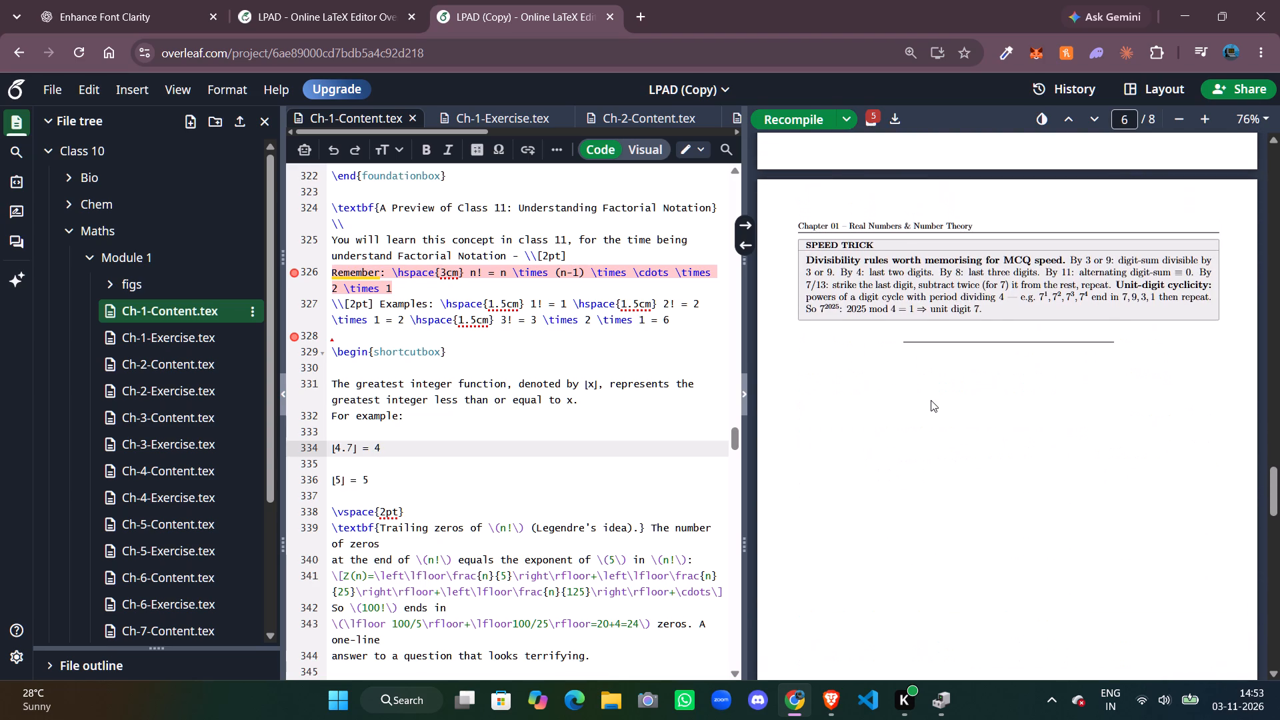
scroll(931, 400, up, 1)
scroll(931, 400, down, 2)
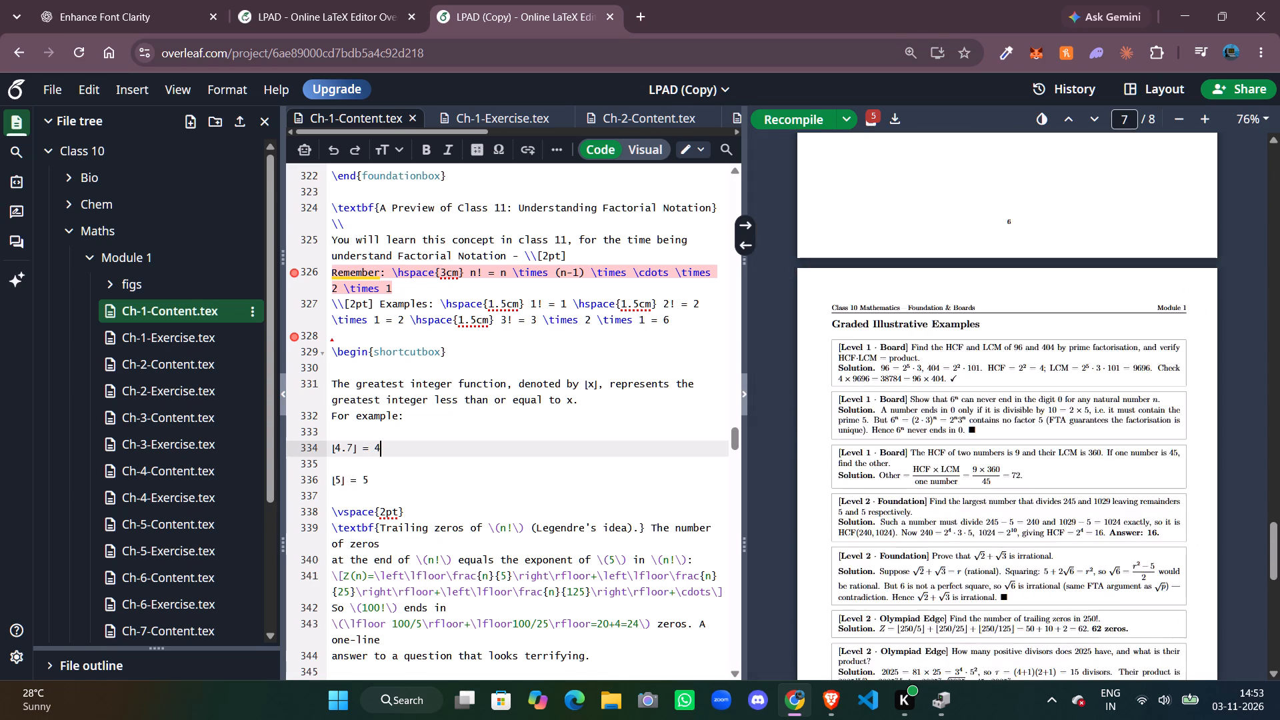
scroll(931, 400, up, 3)
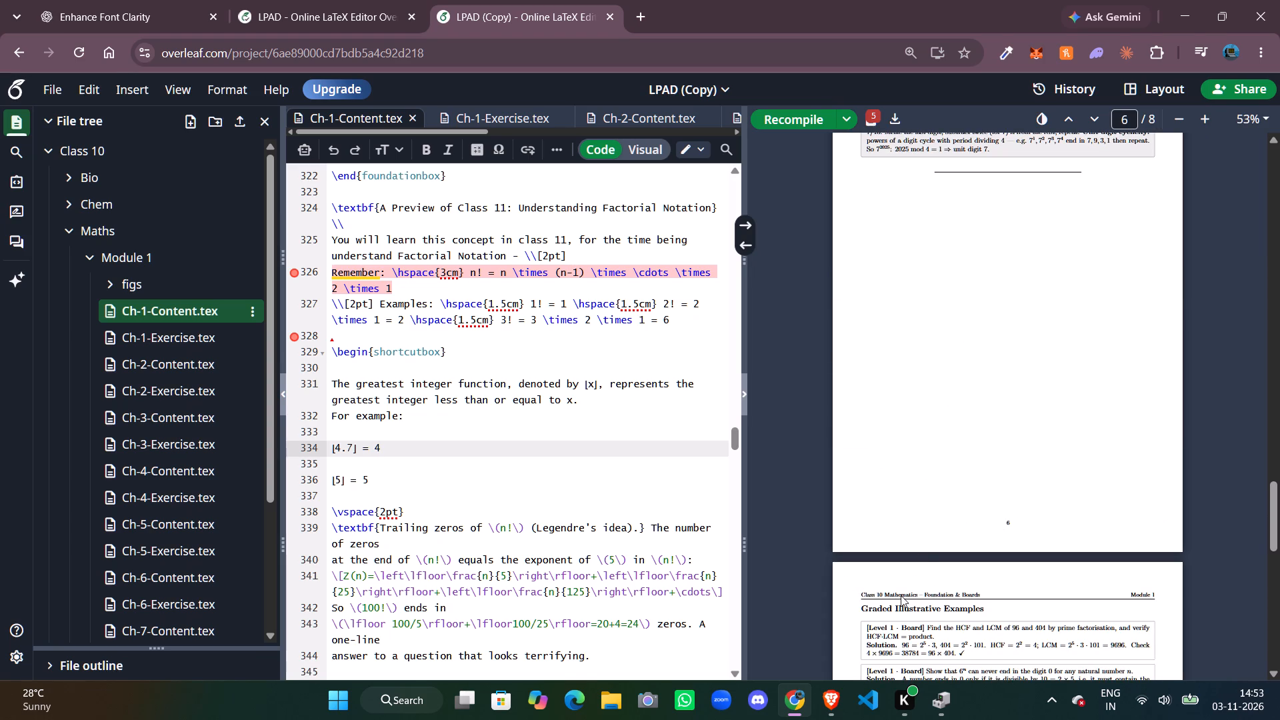
double_click(878, 610)
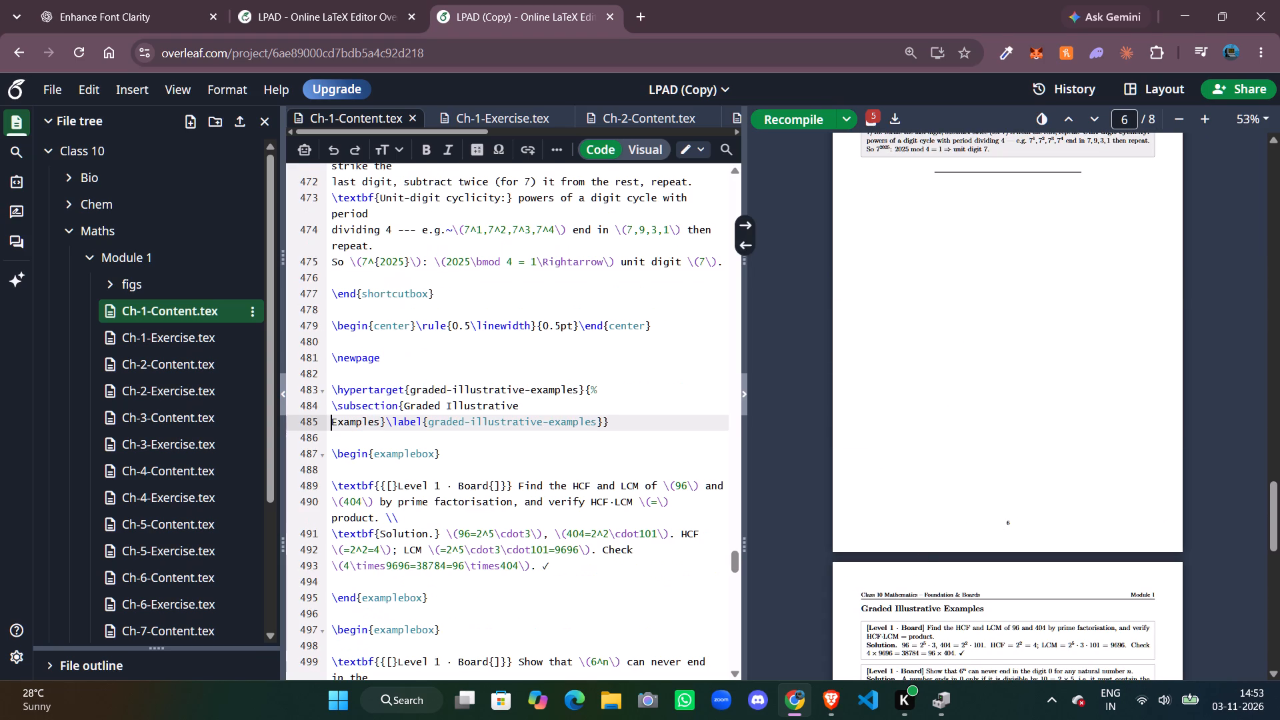
click(381, 357)
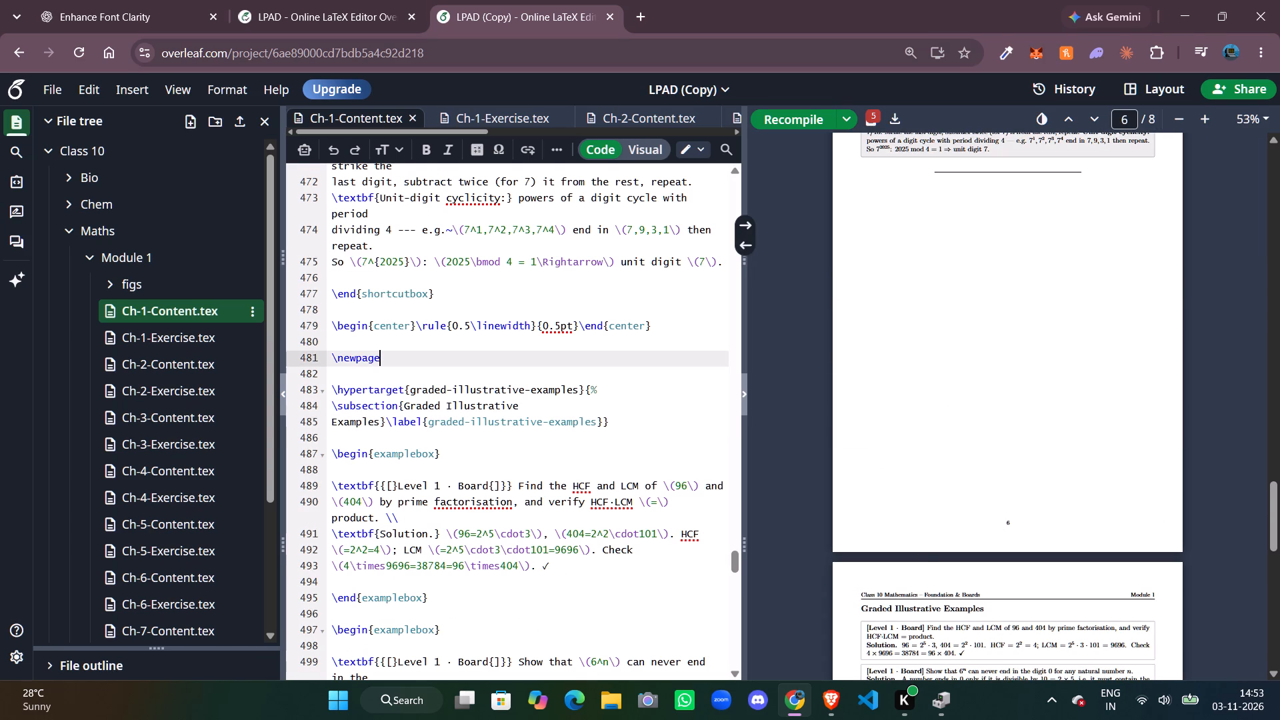
key(ctrl+BackSpace)
key(BackSpace)
key(ctrl+z)
key(ctrl+z)
key(ctrl+slash)
key(ctrl+s)
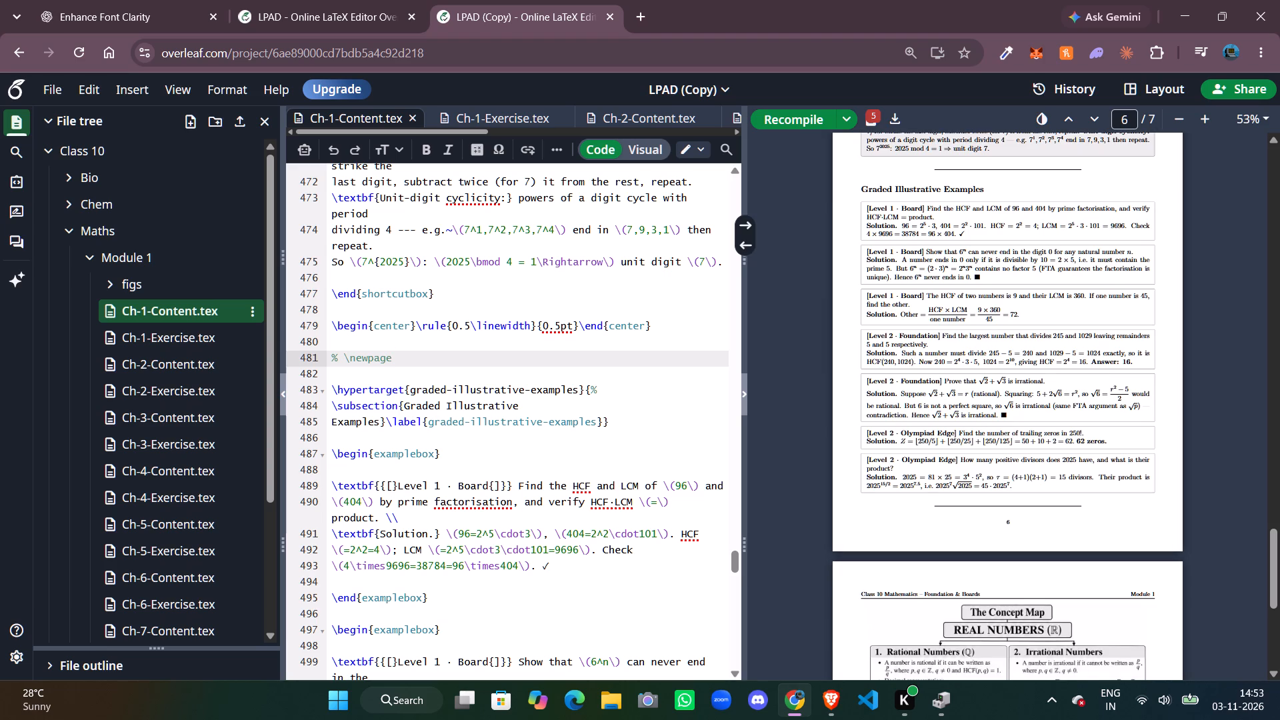
Review the recompiled PDF from the first page through to the factorial notation preview.
scroll(1052, 325, up, 16)
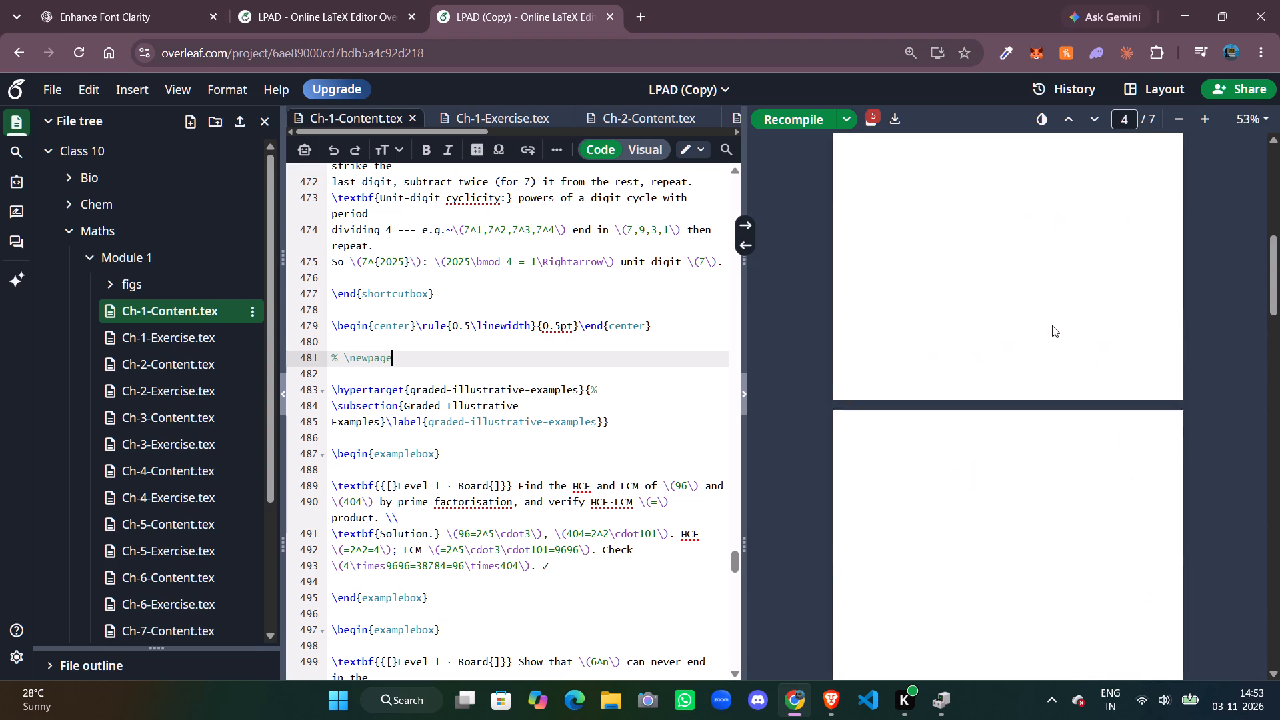
scroll(1052, 325, up, 5)
scroll(1052, 325, down, 1)
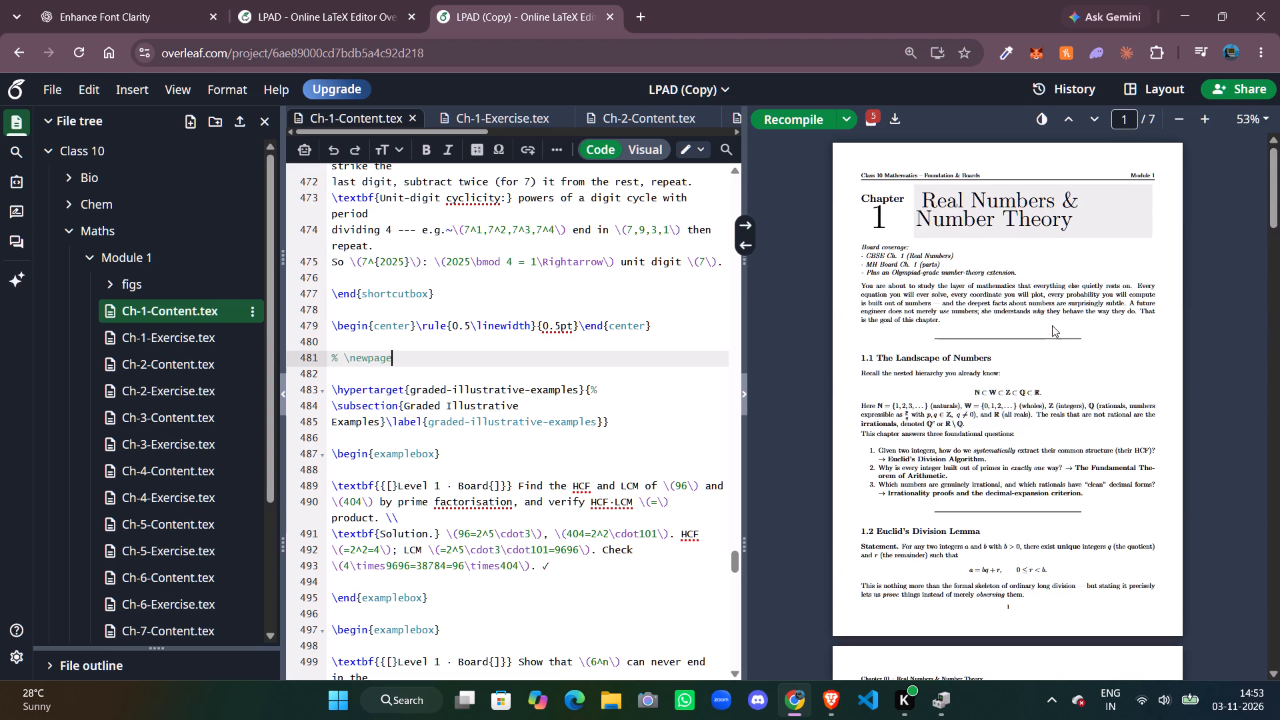
scroll(1052, 325, down, 3)
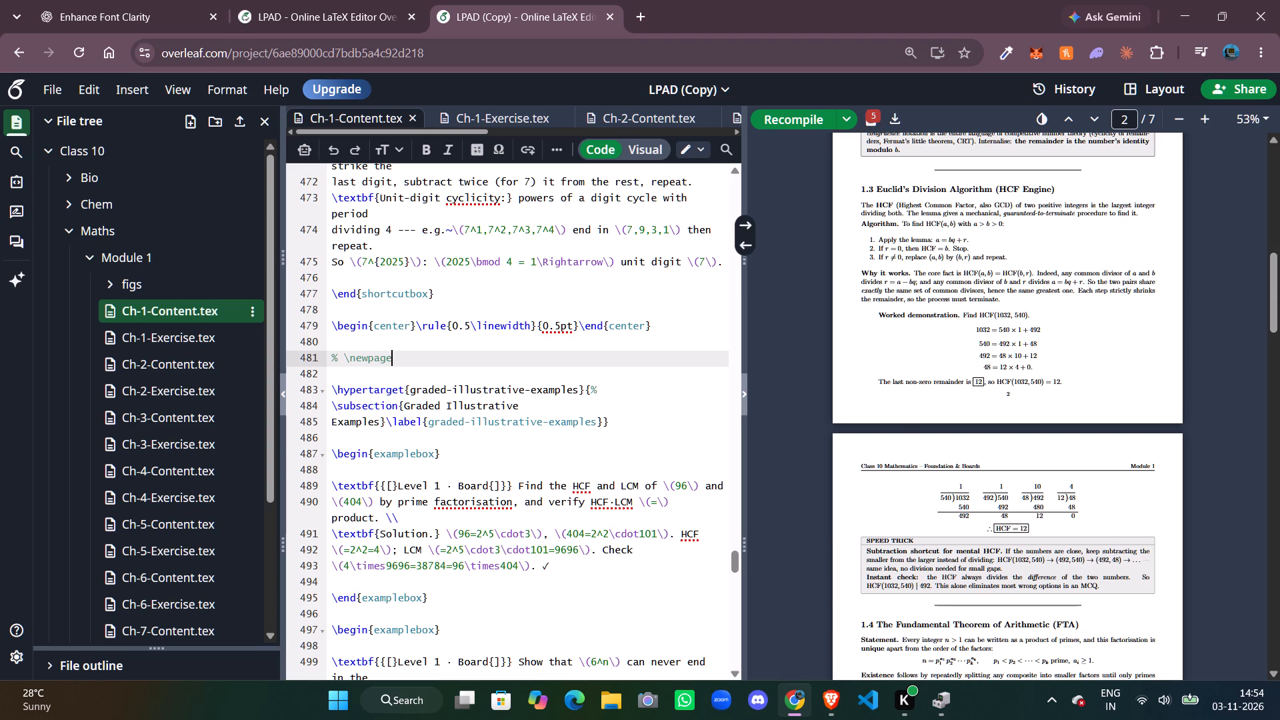
scroll(975, 253, down, 4)
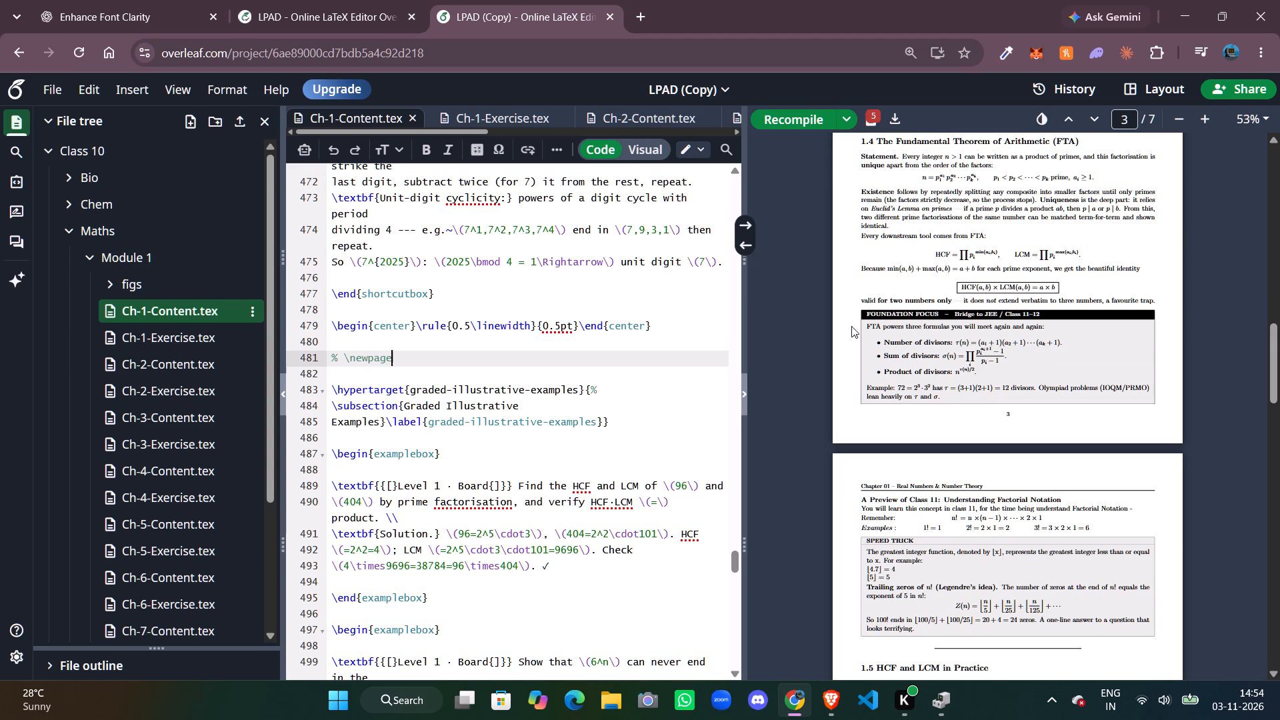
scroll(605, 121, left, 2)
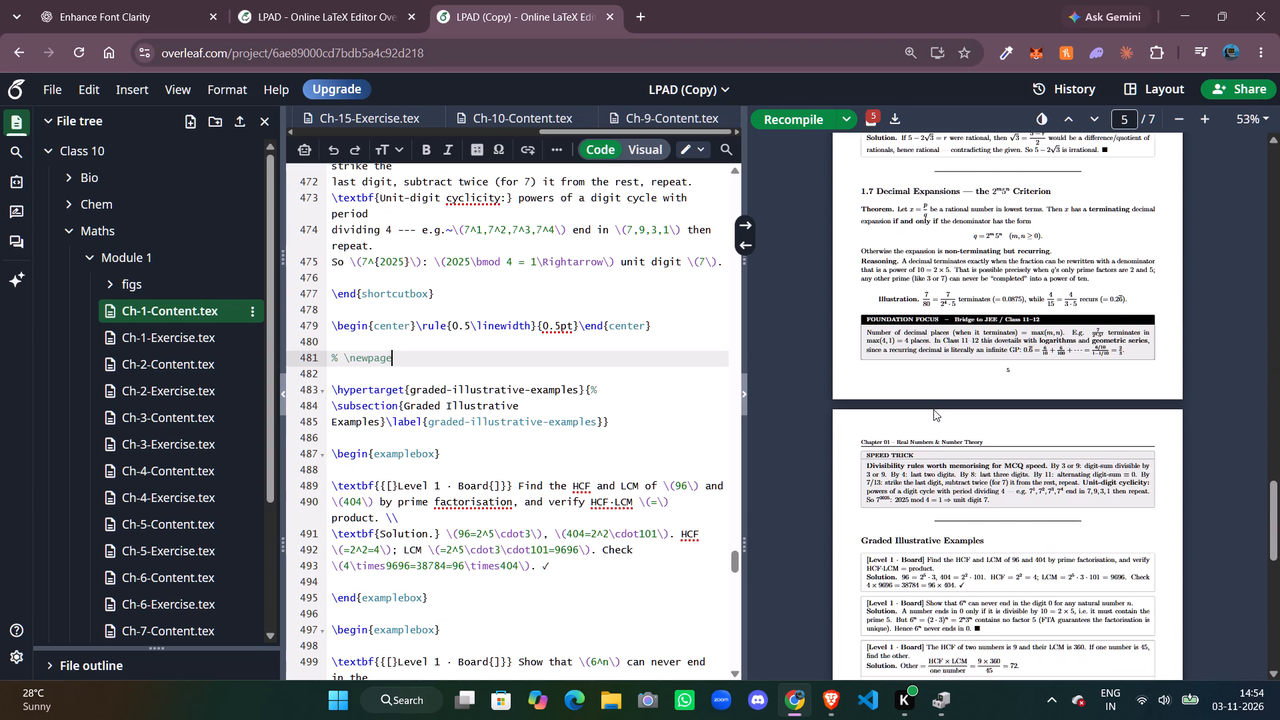
scroll(933, 409, down, 5)
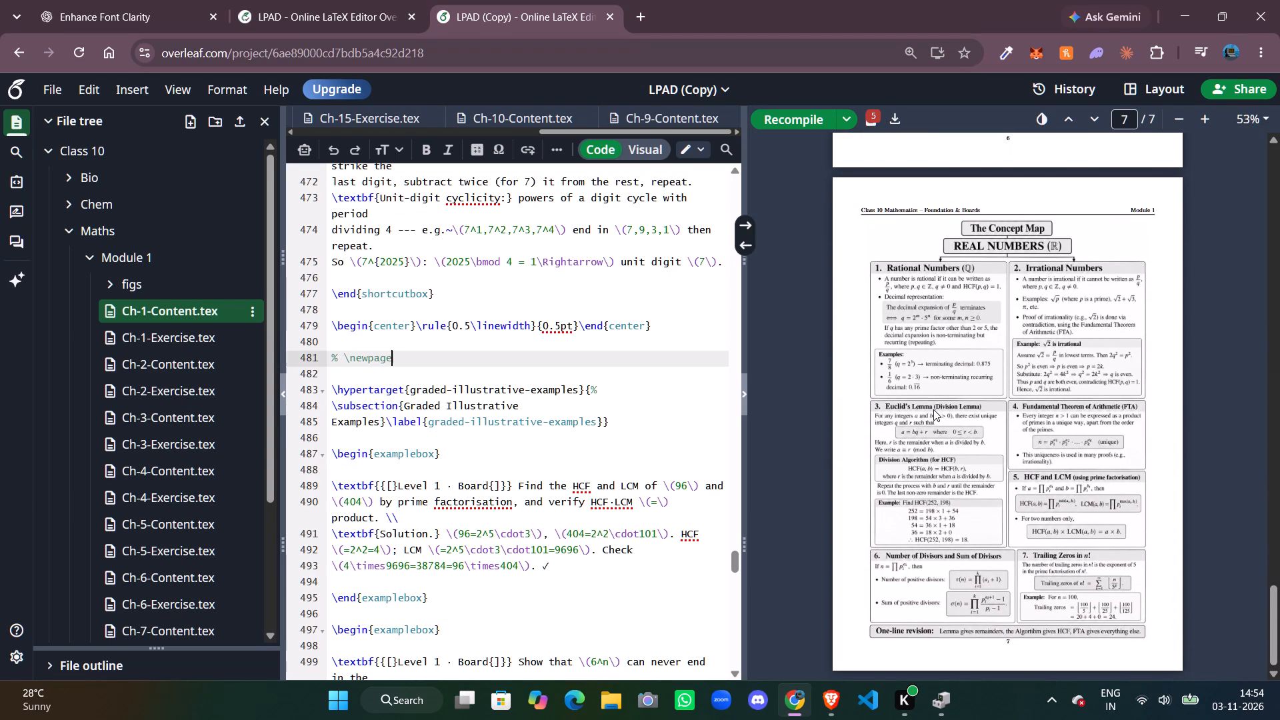
scroll(933, 409, up, 8)
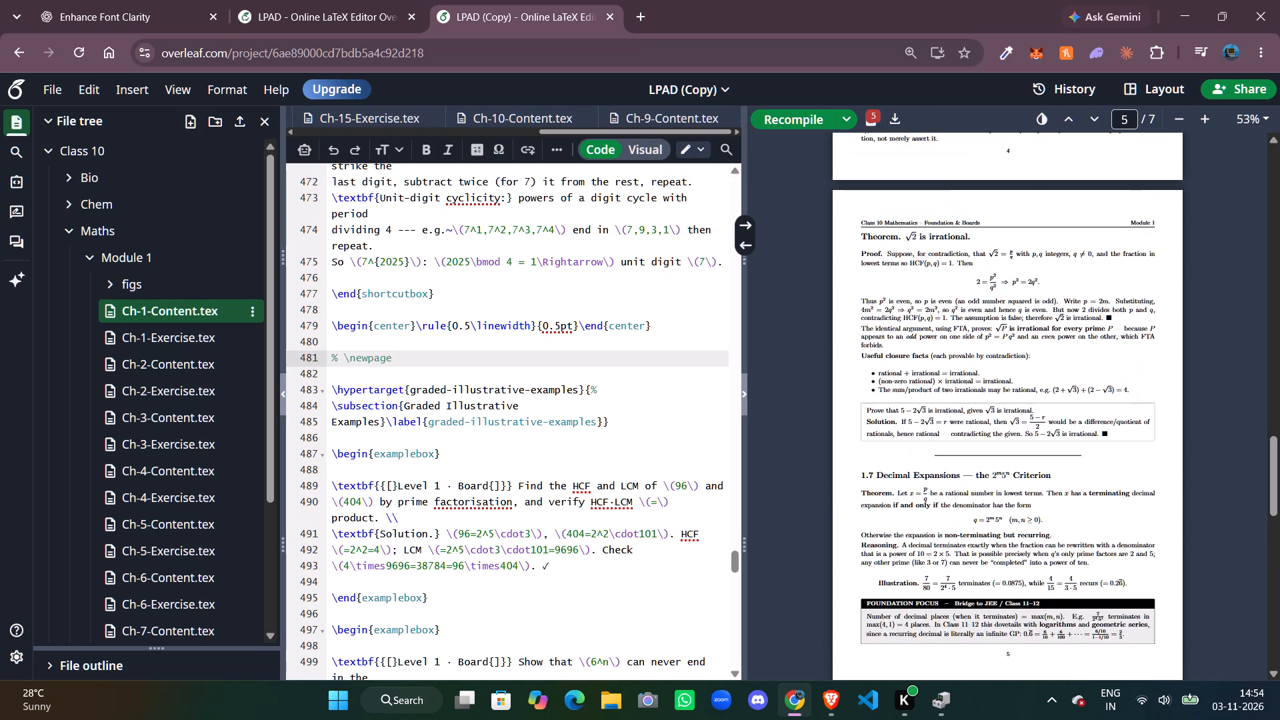
scroll(933, 409, up, 9)
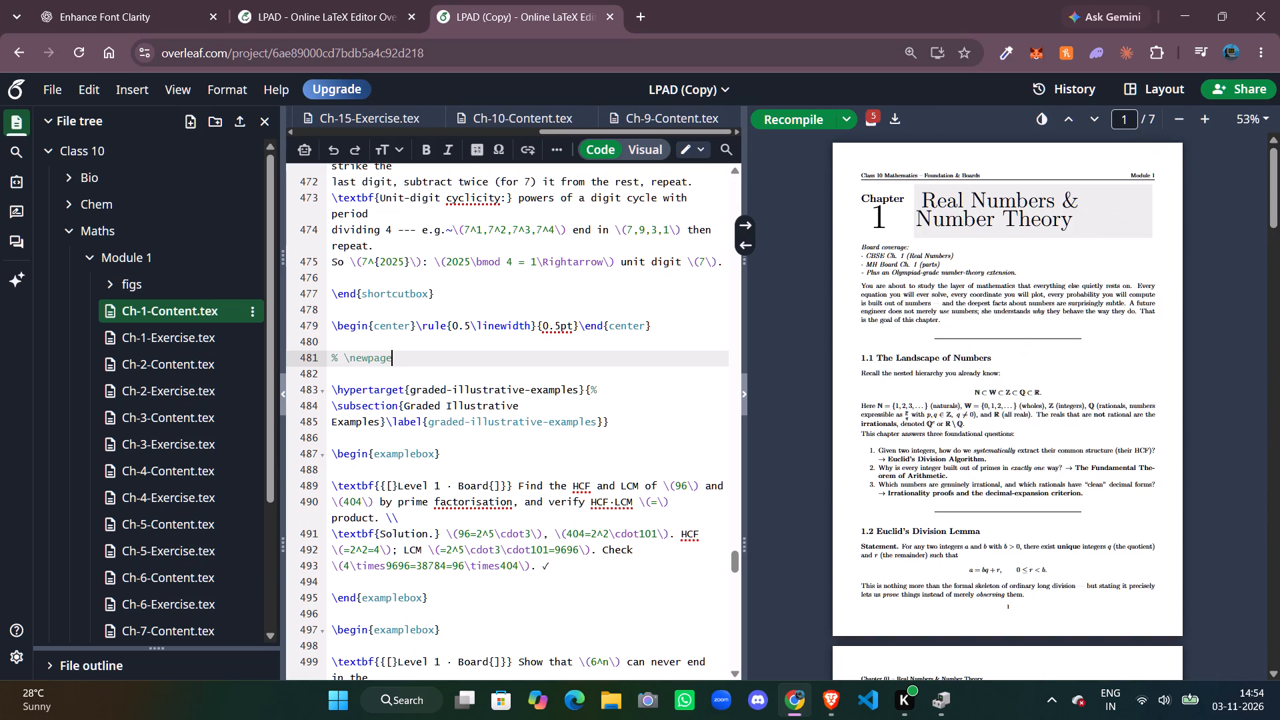
Examine the layout and page breaks of sections 1.3 and 1.4 and the factorial notation preview in the PDF.
scroll(933, 504, down, 5)
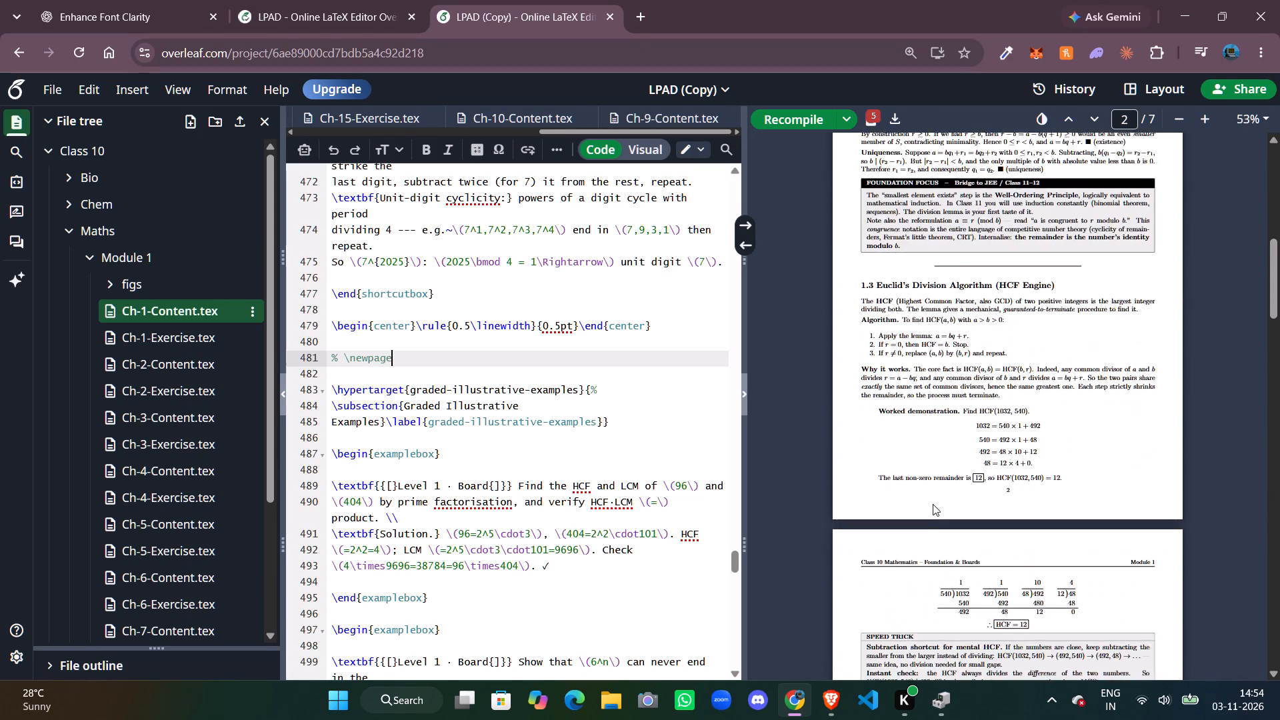
scroll(933, 504, down, 2)
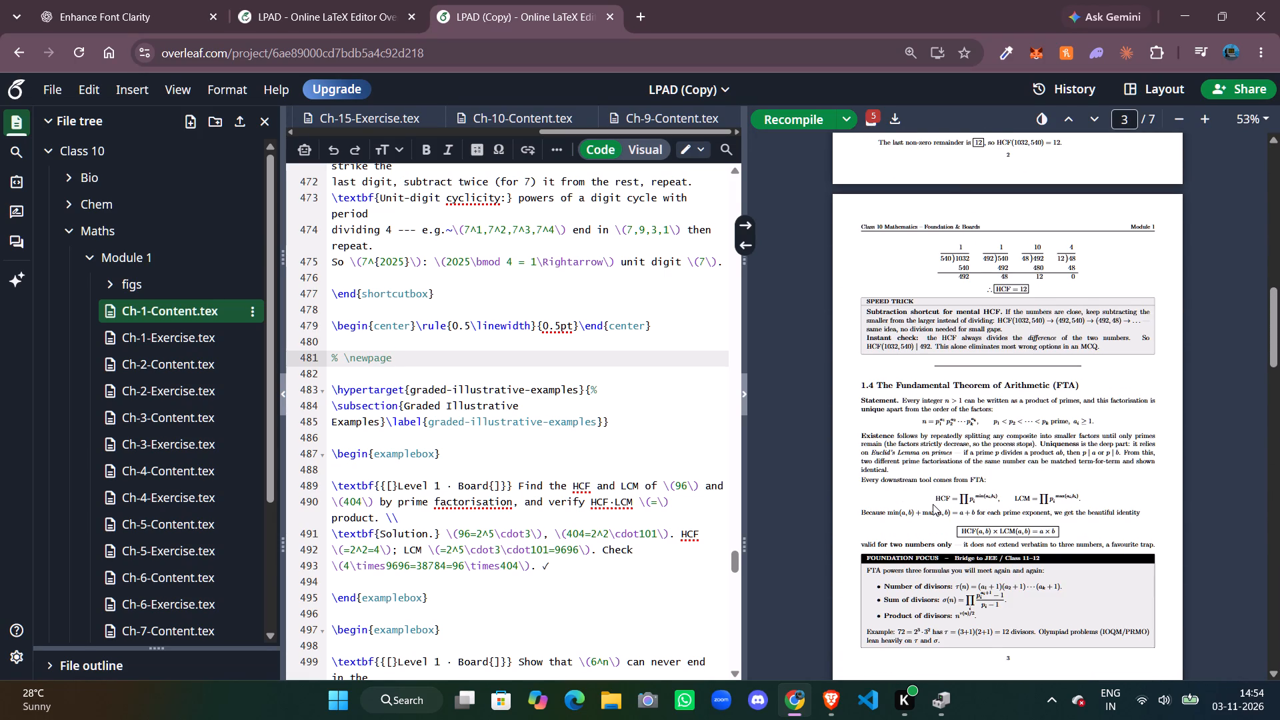
scroll(933, 504, down, 2)
scroll(933, 504, up, 1)
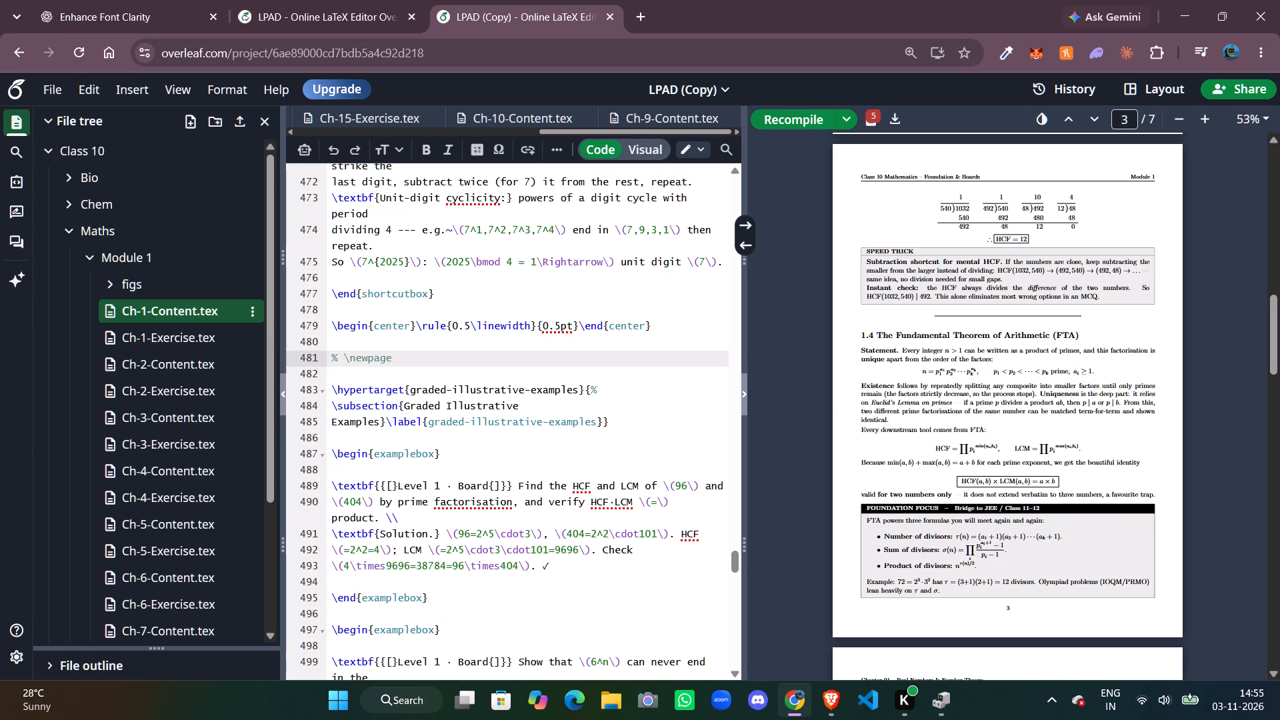
scroll(933, 504, down, 3)
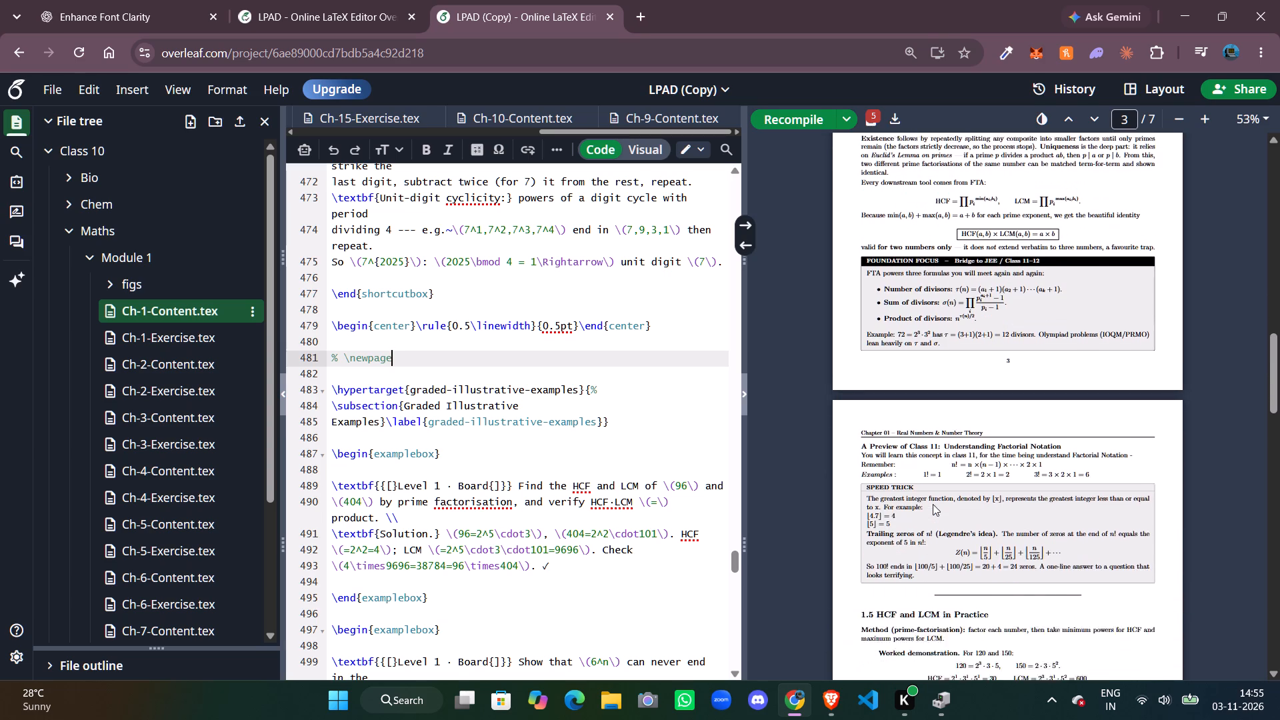
scroll(933, 504, down, 1)
scroll(933, 504, up, 2)
scroll(933, 504, down, 1)
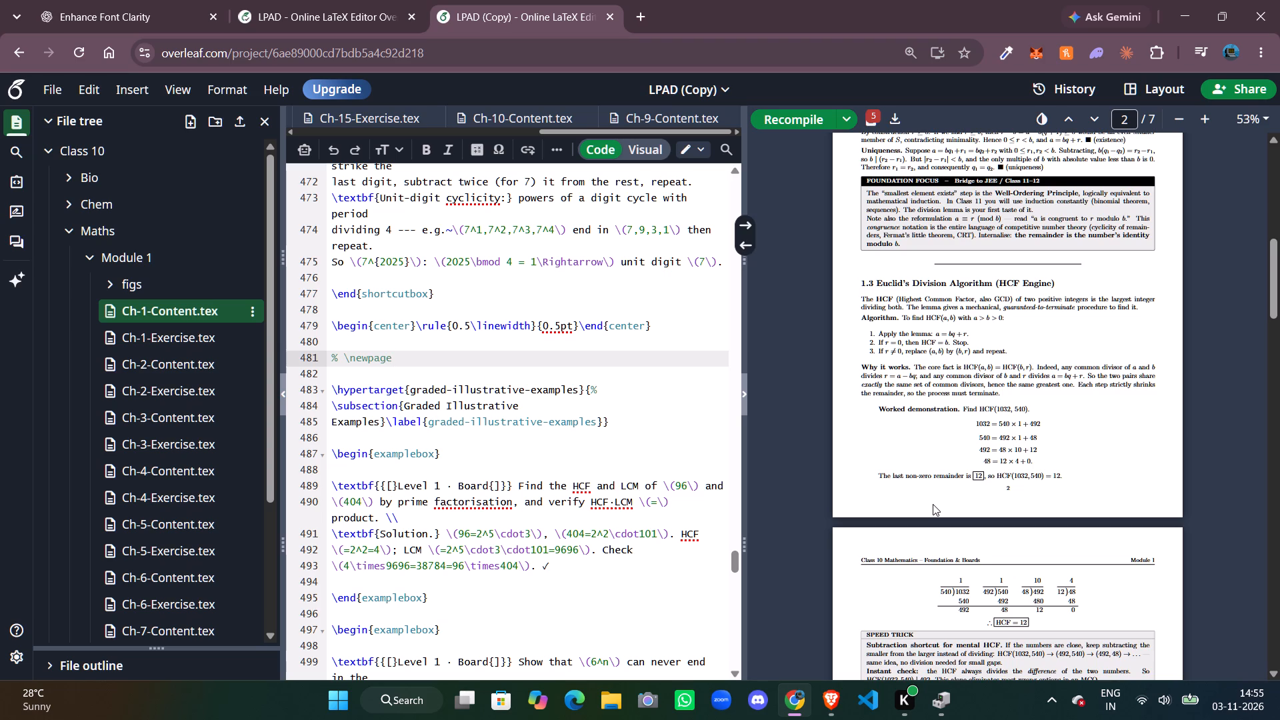
Examine the page breaks and layout of the PDF from section 1.3 through to the Graded Illustrative Examples.
scroll(933, 504, down, 2)
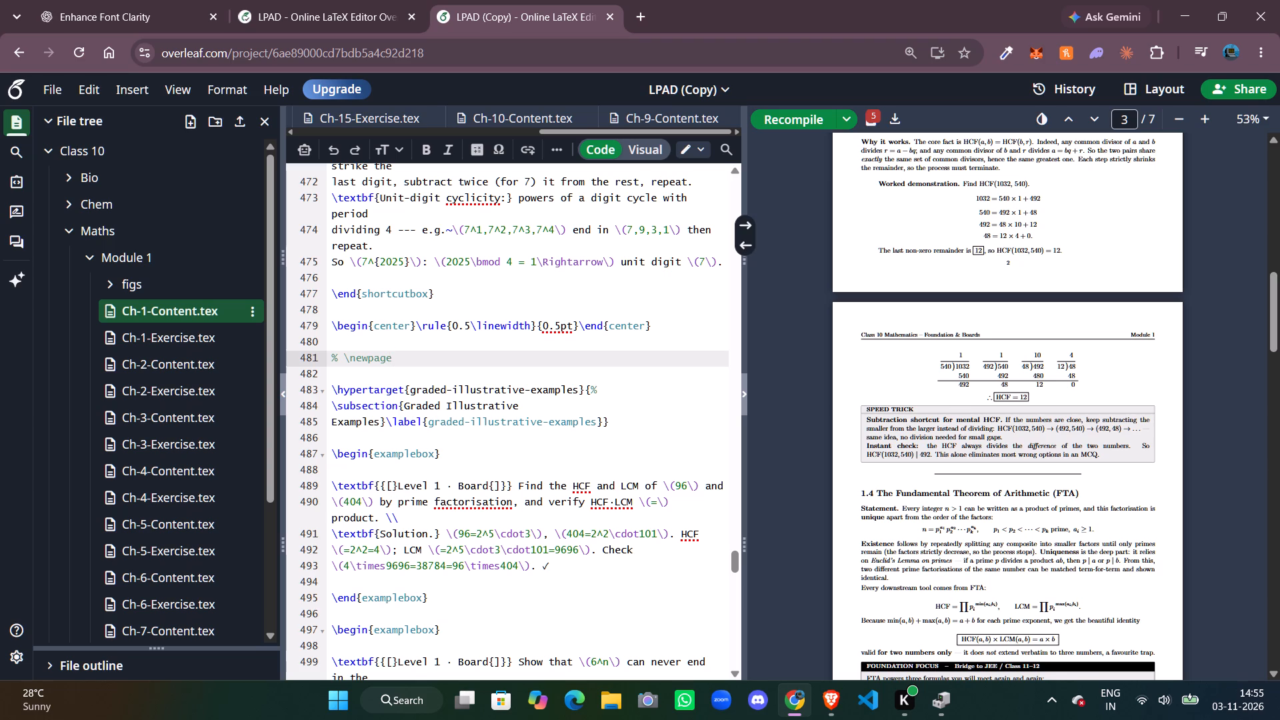
scroll(1000, 552, down, 3)
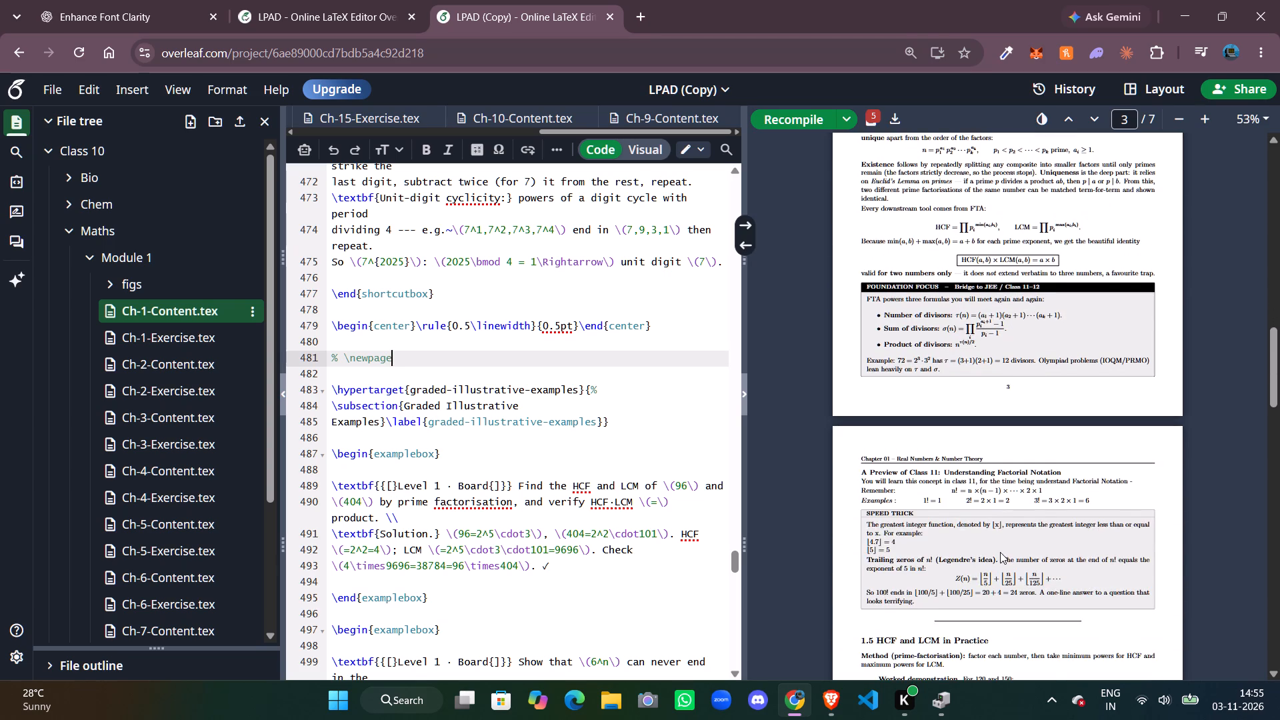
scroll(1000, 552, down, 9)
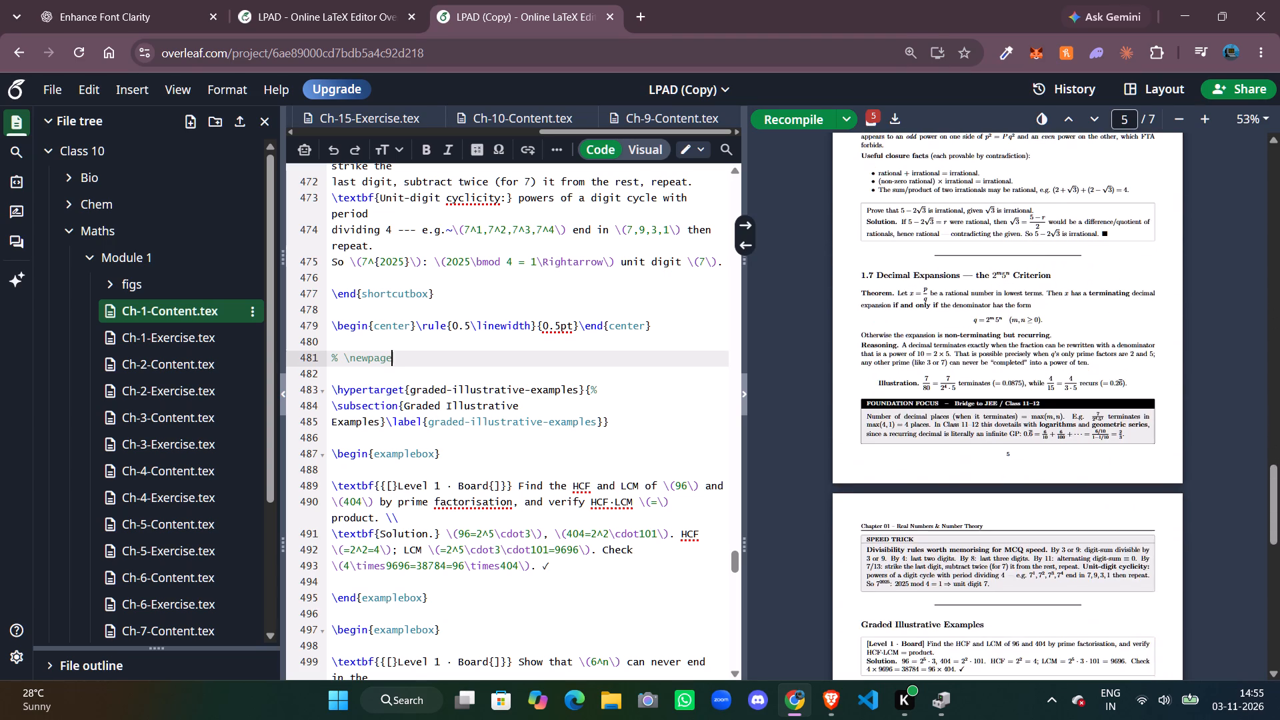
scroll(1000, 552, down, 7)
scroll(1000, 552, up, 6)
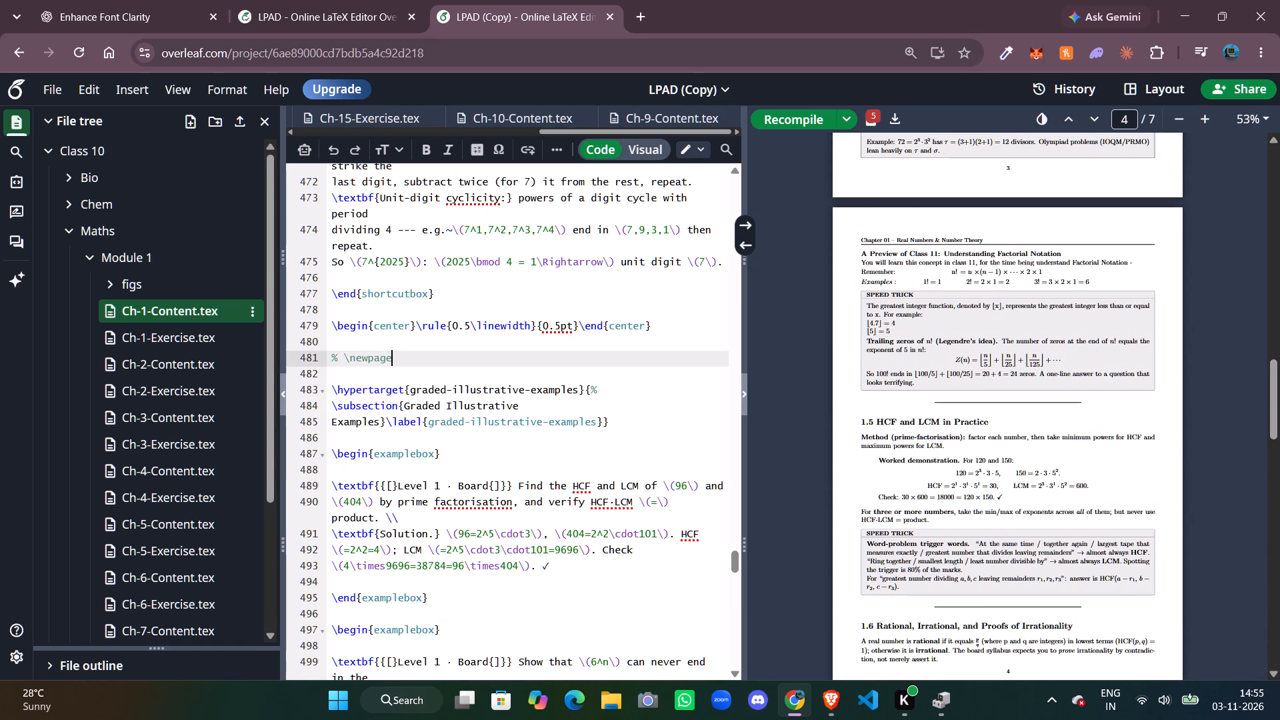
scroll(1000, 552, down, 3)
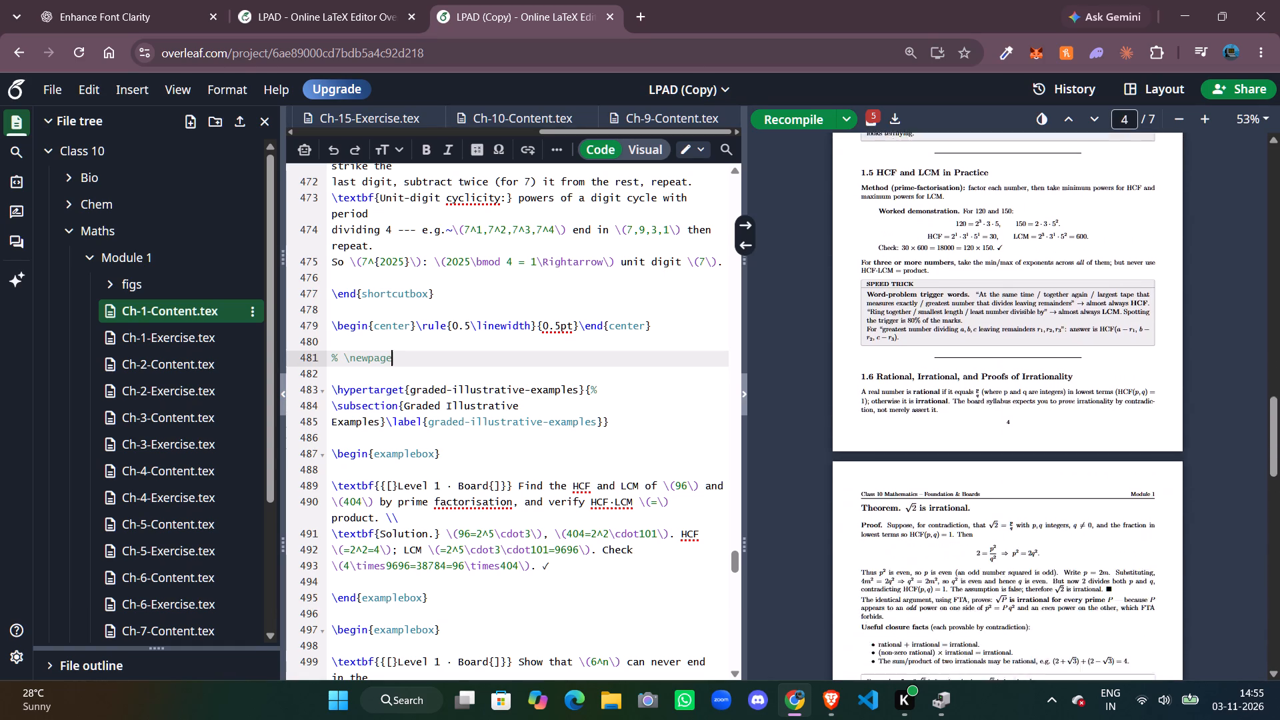
scroll(1000, 552, down, 1)
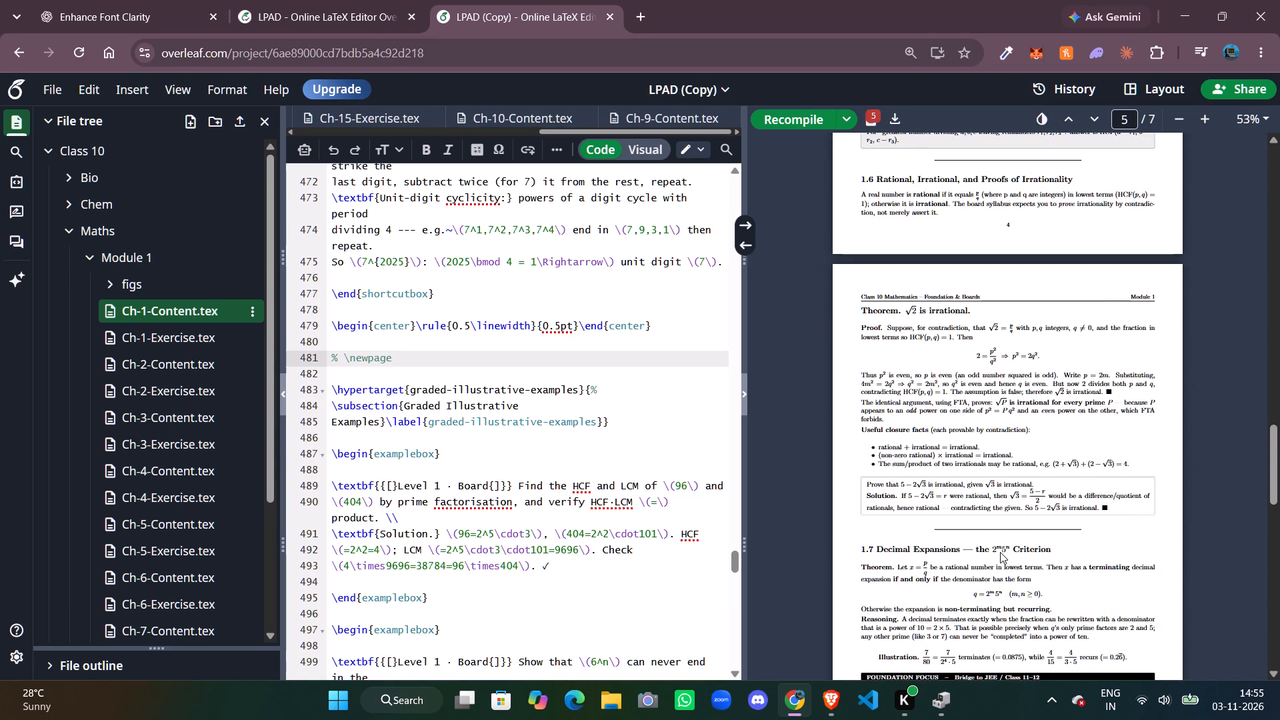
scroll(1000, 552, down, 4)
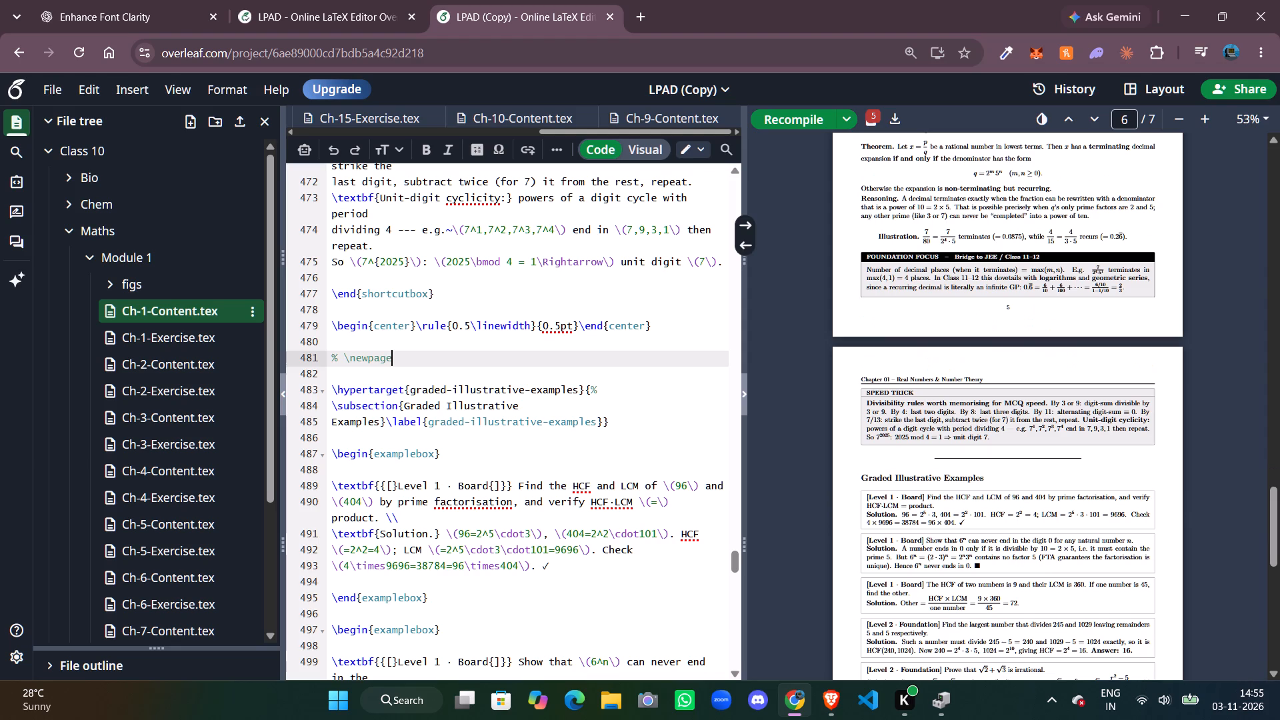
Return to the break between pages 2 and 3 and examine the HCF worked demonstration and its long divisions enlarged.
scroll(1000, 552, up, 4)
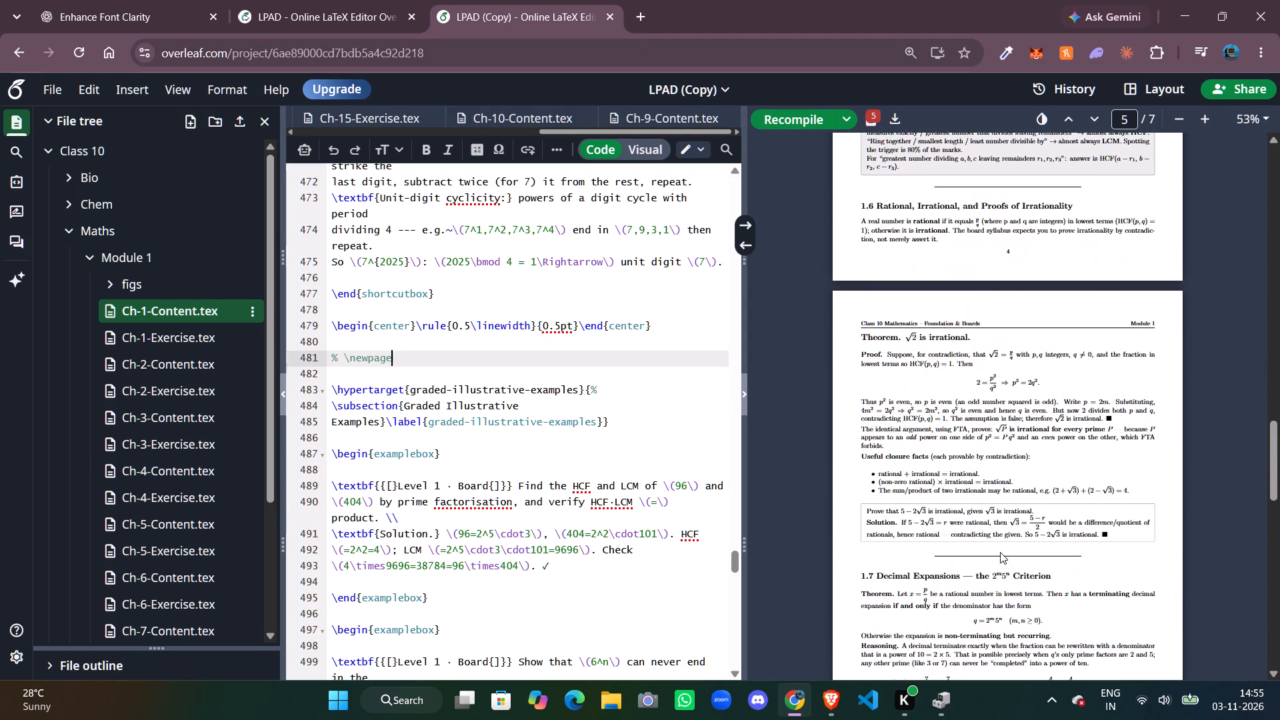
scroll(1000, 552, up, 6)
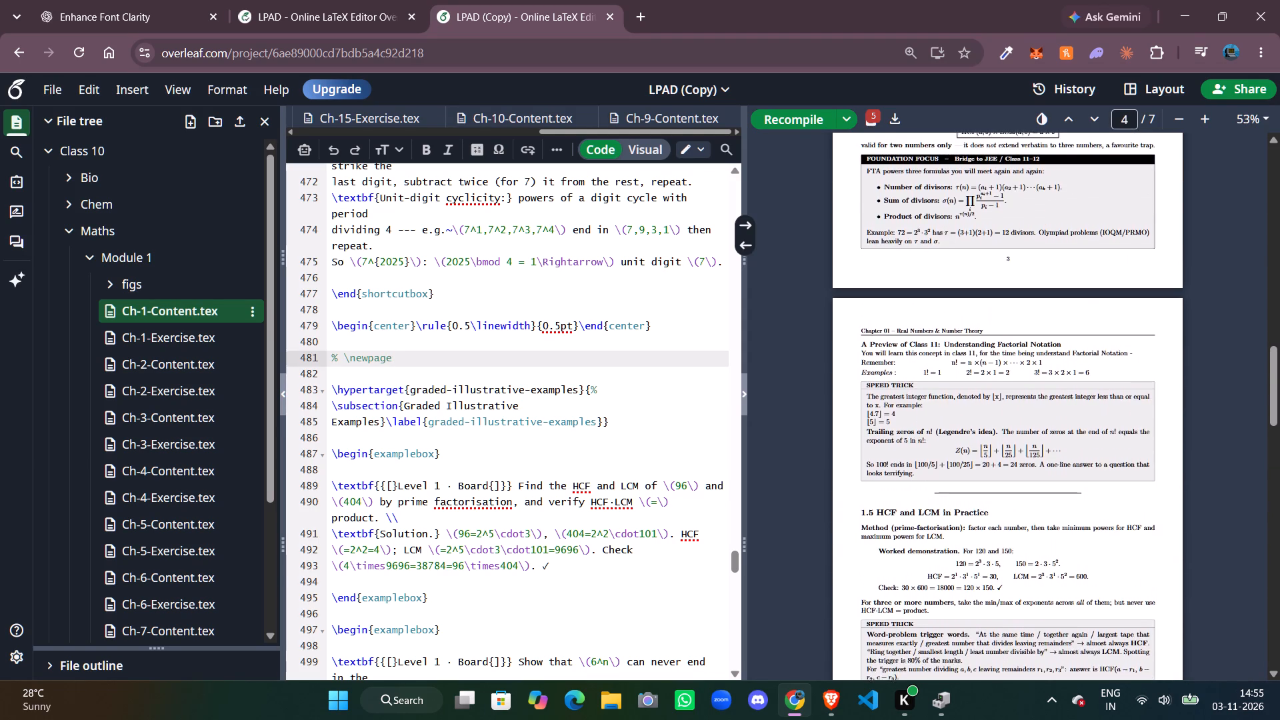
scroll(1000, 552, up, 5)
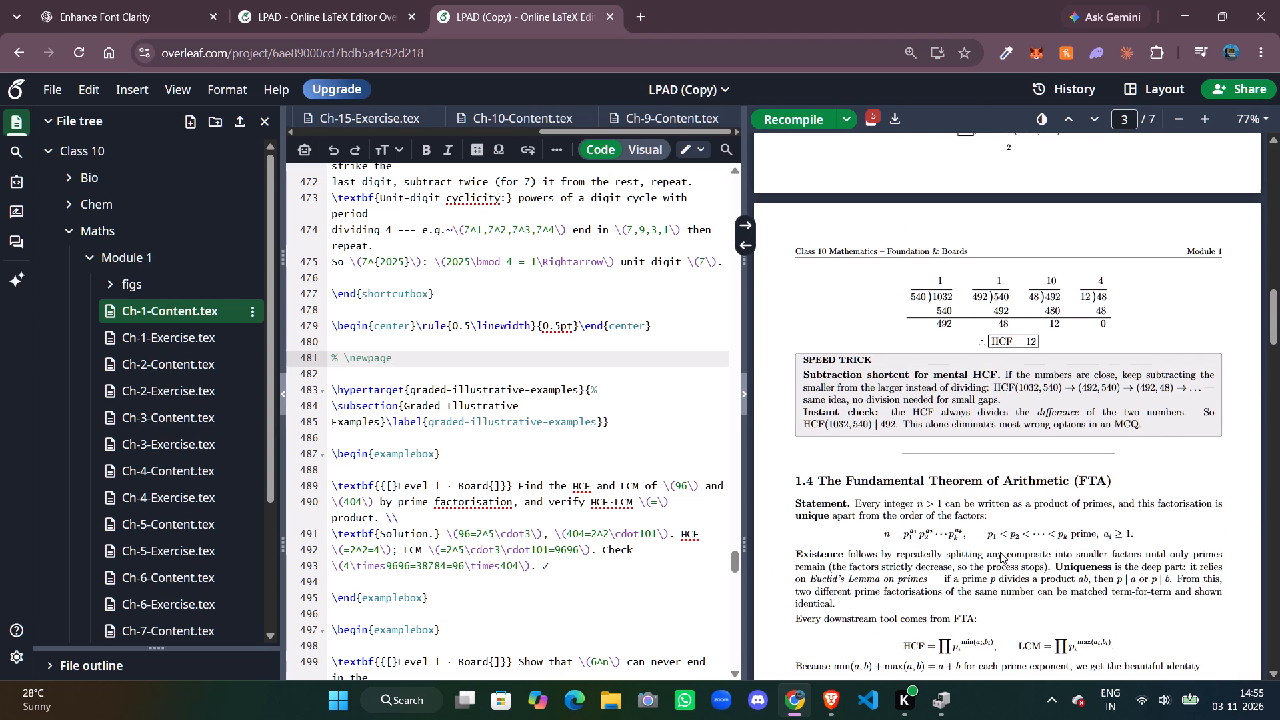
scroll(1000, 552, up, 2)
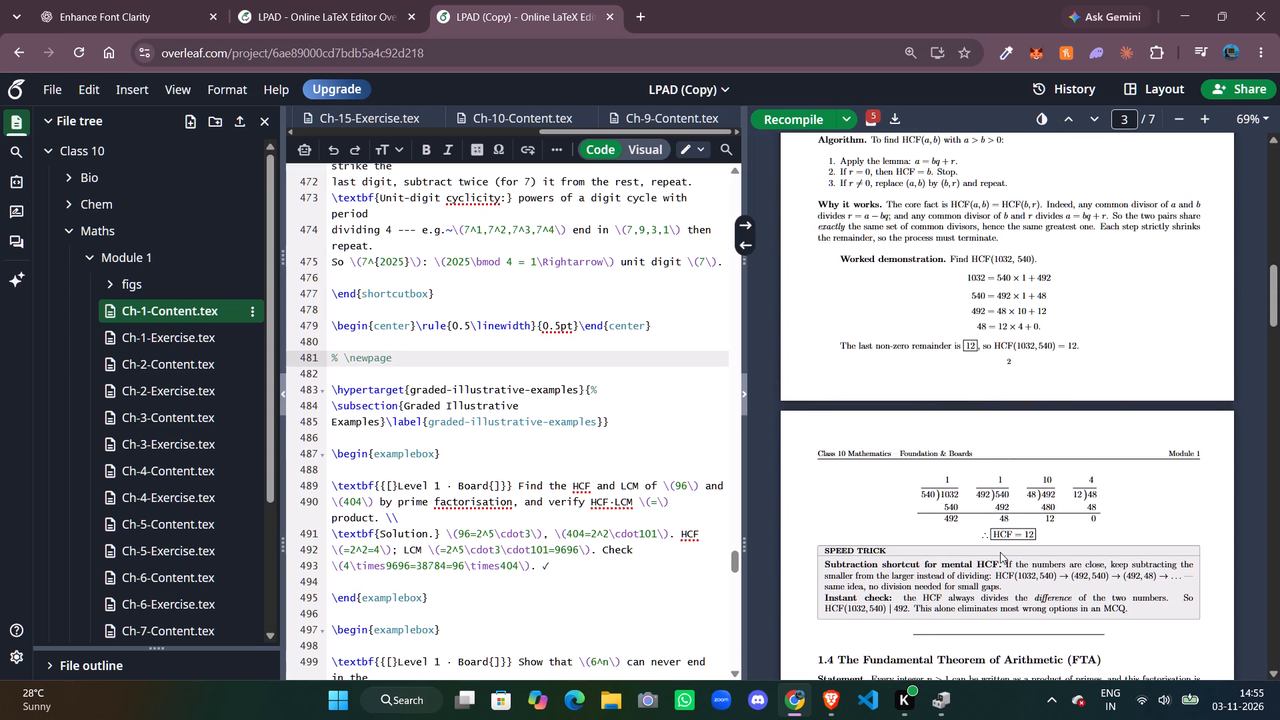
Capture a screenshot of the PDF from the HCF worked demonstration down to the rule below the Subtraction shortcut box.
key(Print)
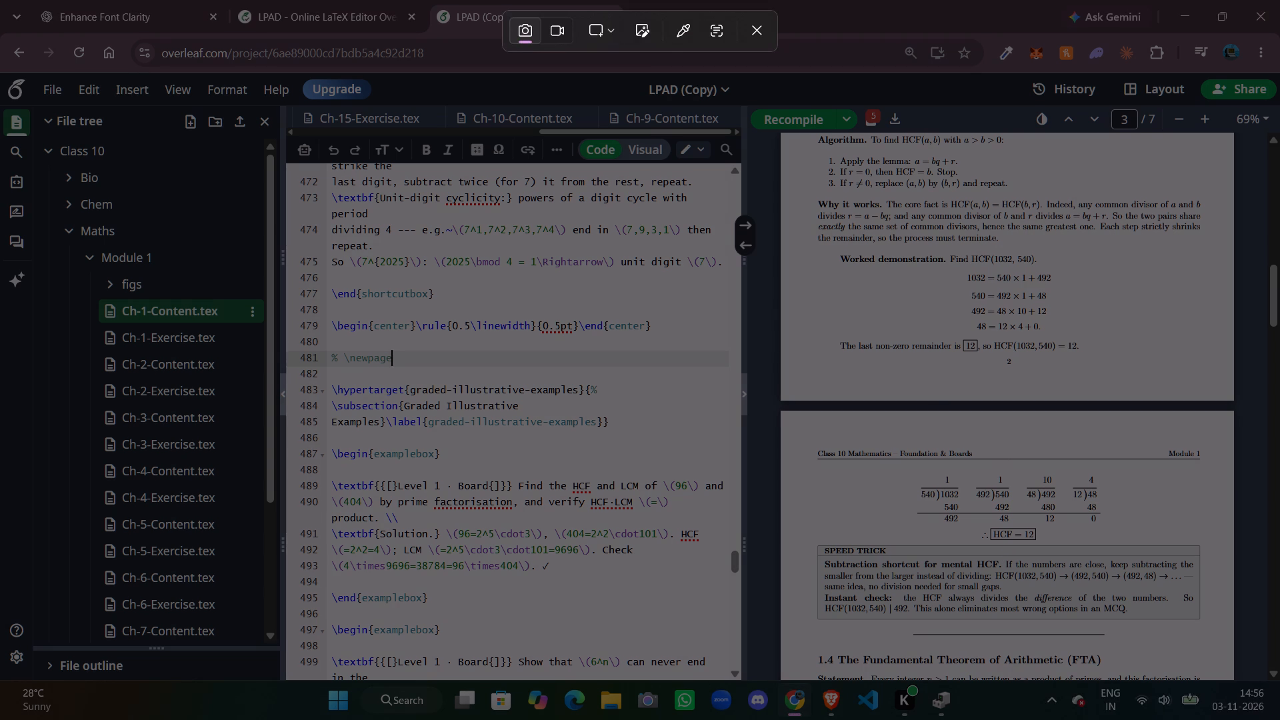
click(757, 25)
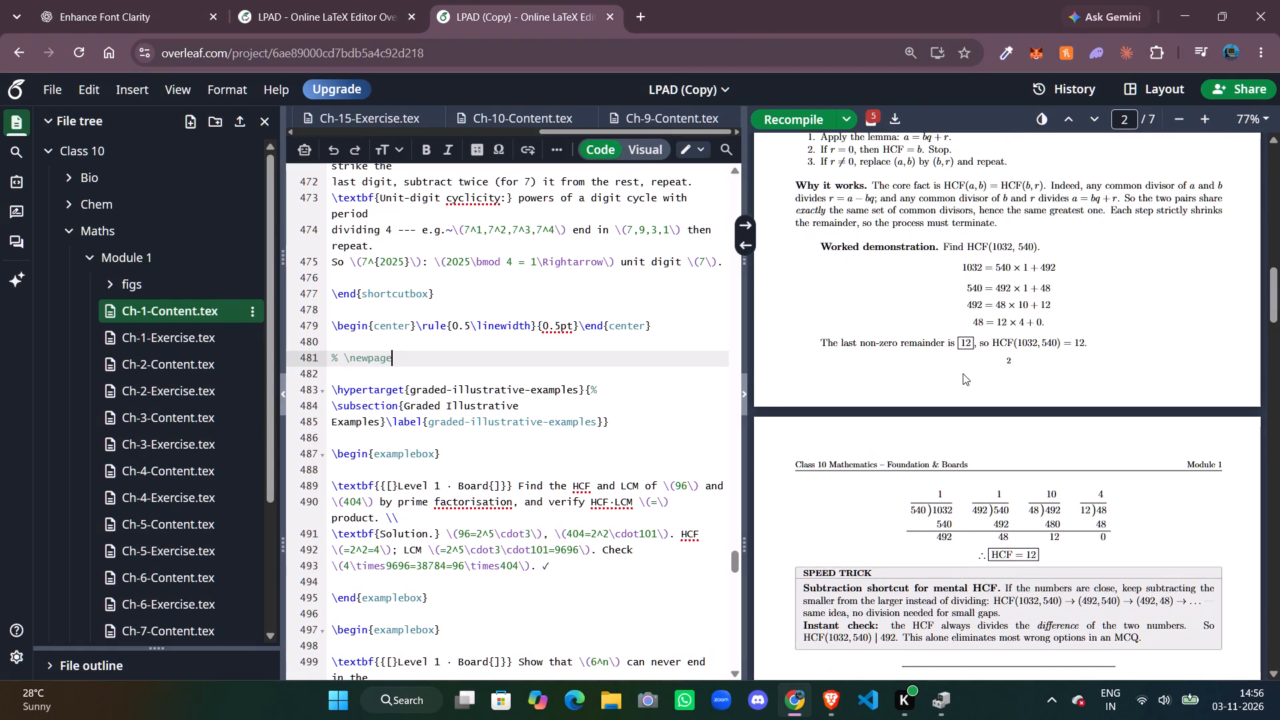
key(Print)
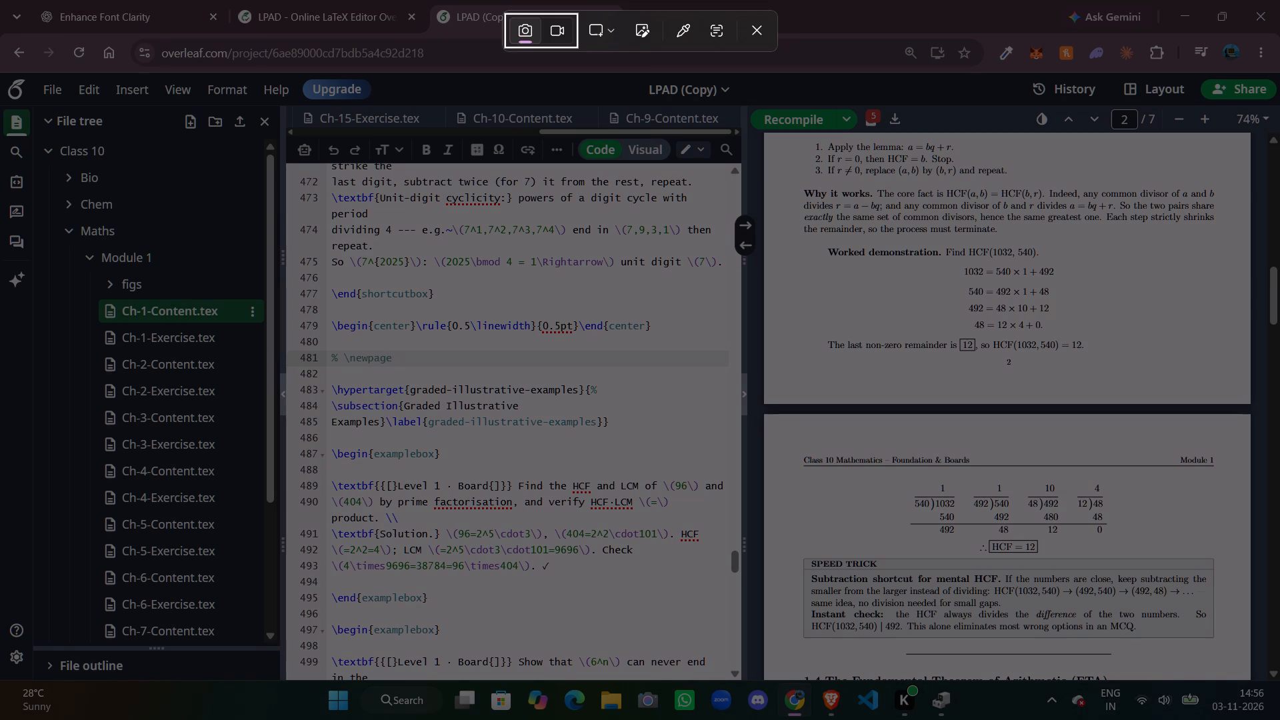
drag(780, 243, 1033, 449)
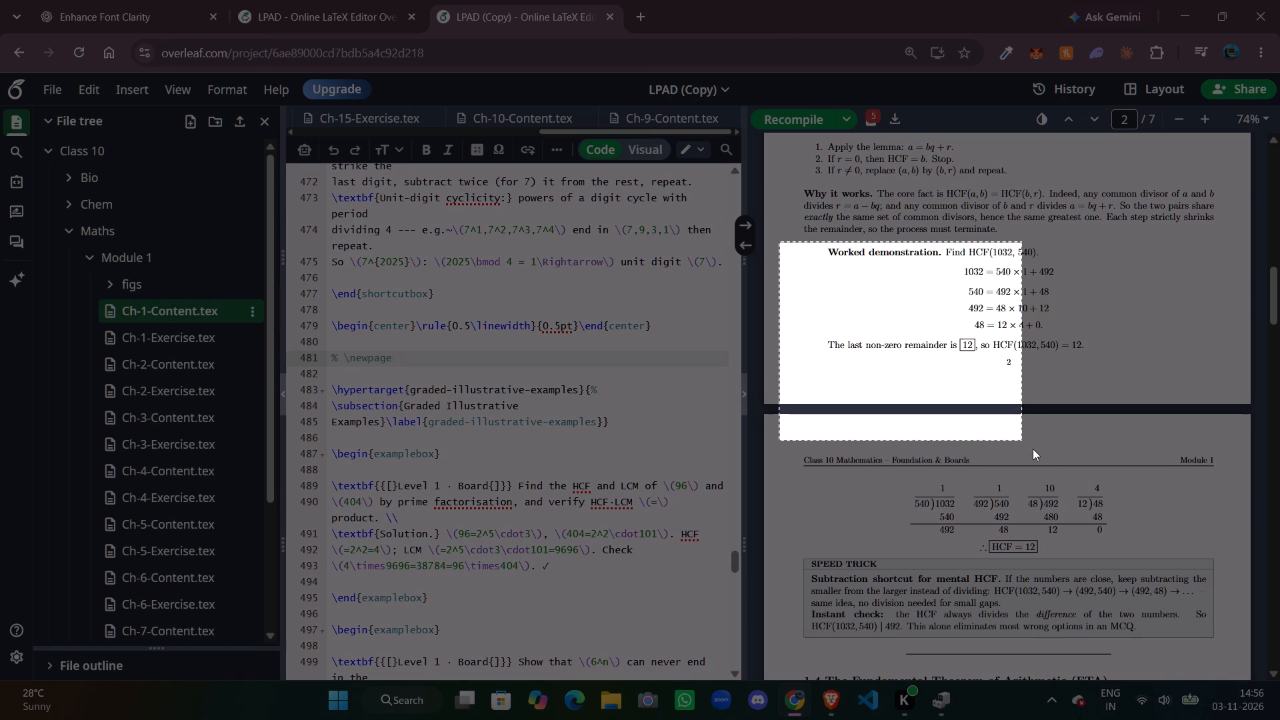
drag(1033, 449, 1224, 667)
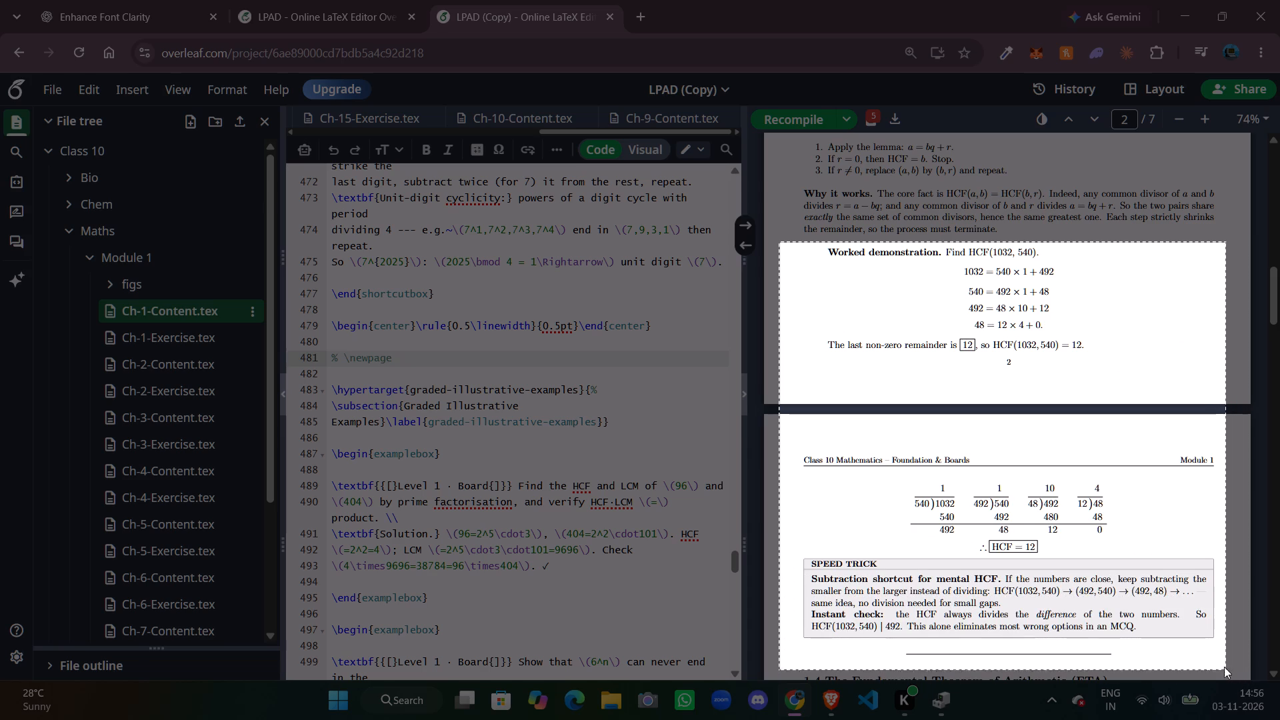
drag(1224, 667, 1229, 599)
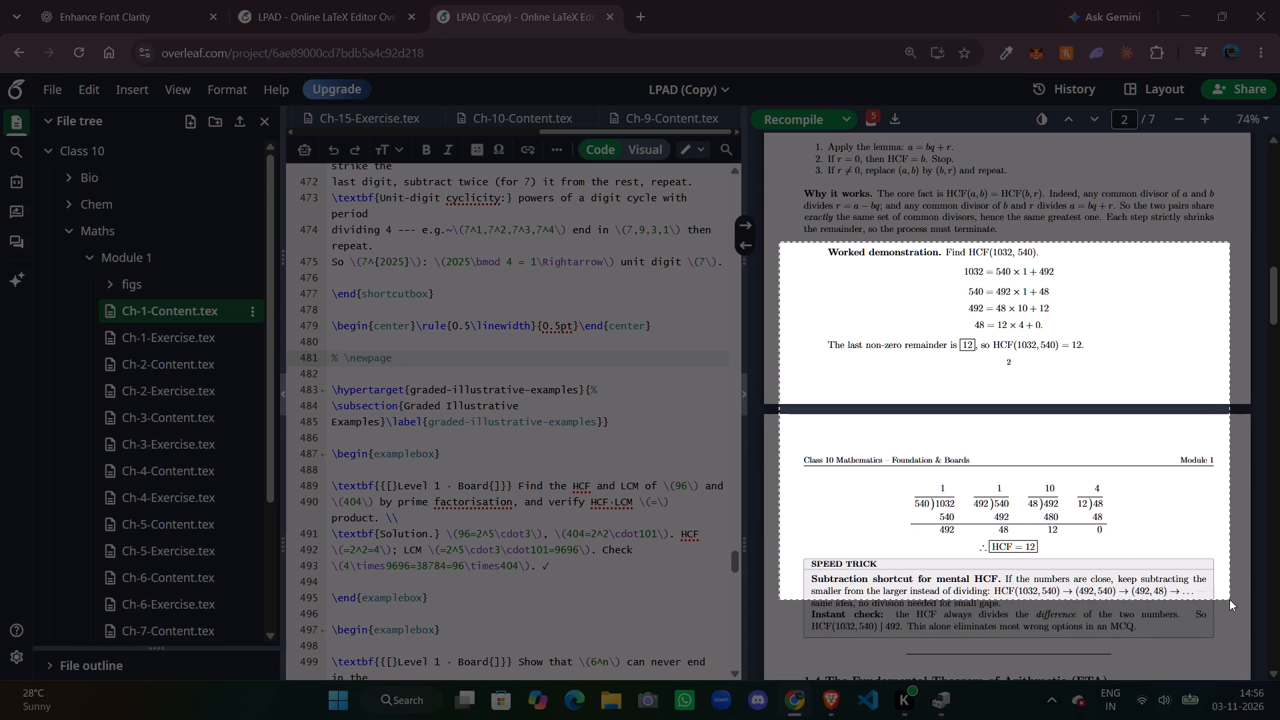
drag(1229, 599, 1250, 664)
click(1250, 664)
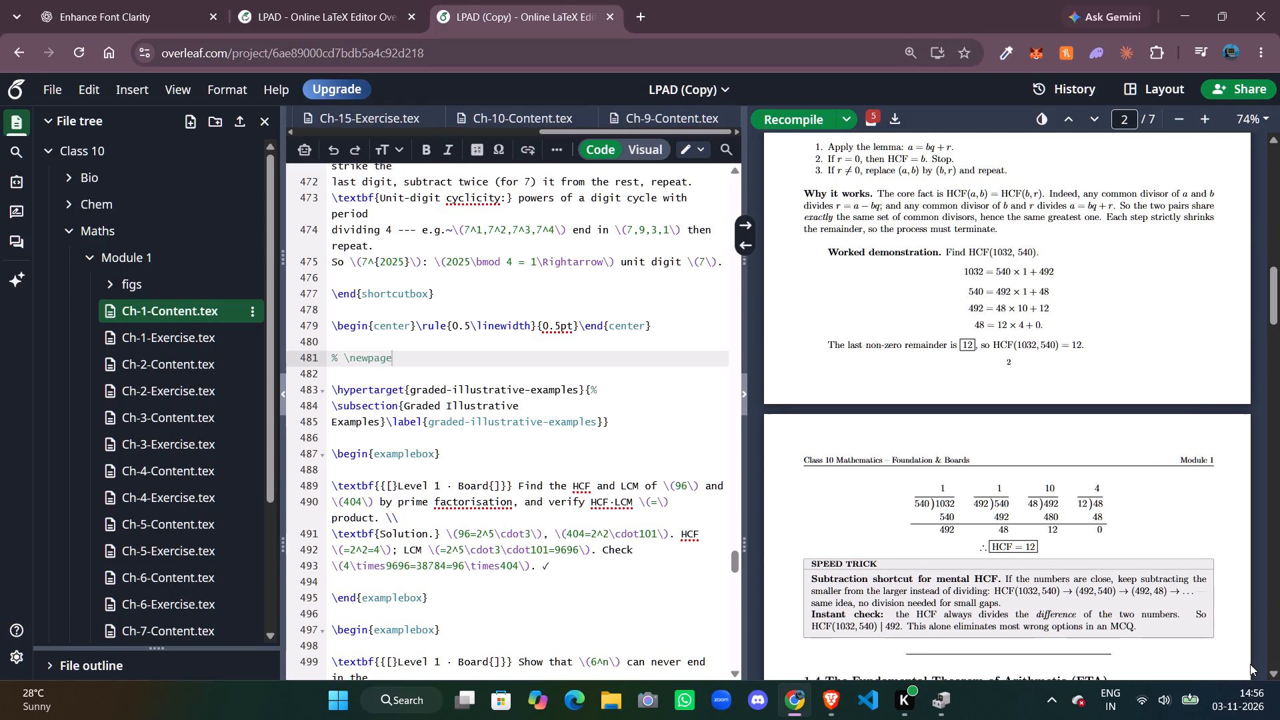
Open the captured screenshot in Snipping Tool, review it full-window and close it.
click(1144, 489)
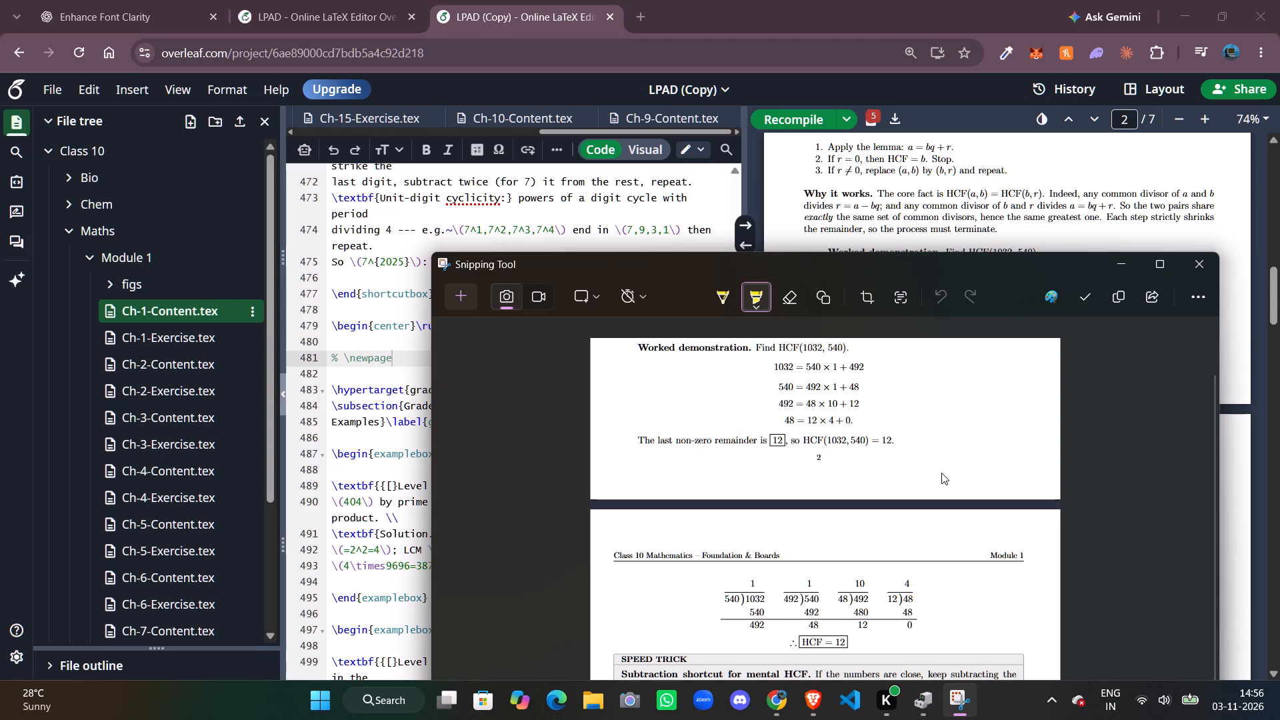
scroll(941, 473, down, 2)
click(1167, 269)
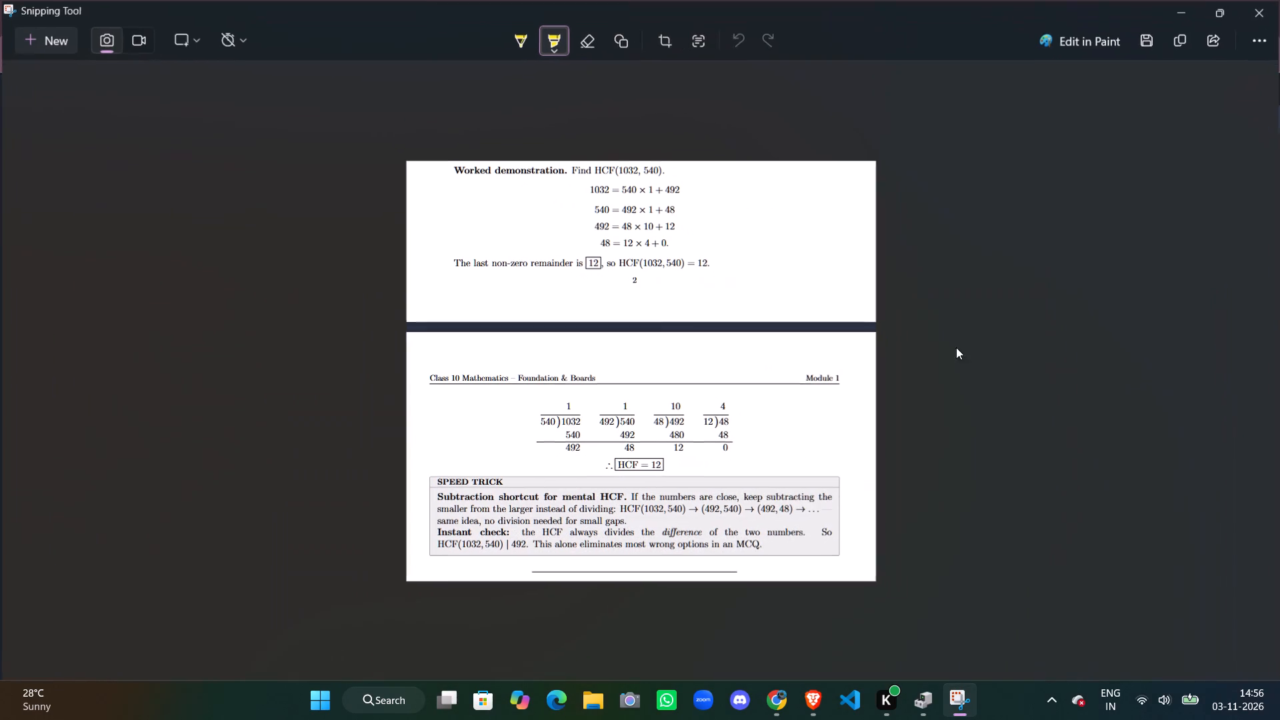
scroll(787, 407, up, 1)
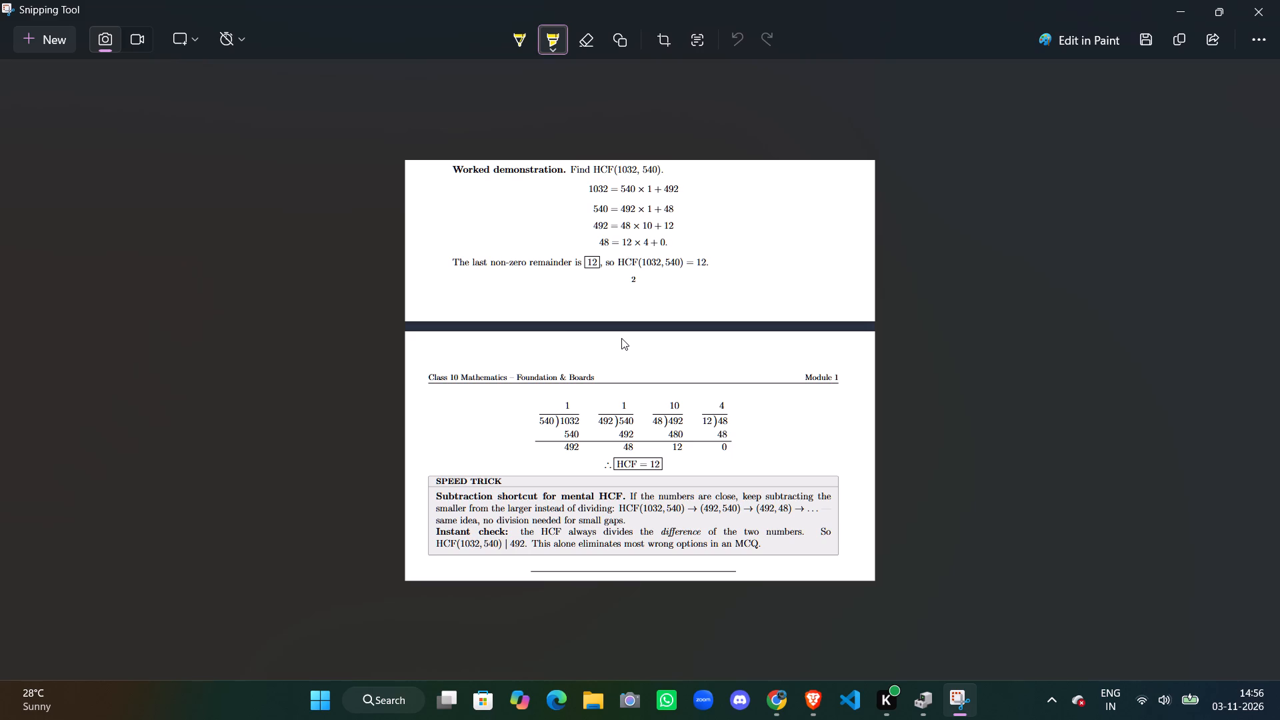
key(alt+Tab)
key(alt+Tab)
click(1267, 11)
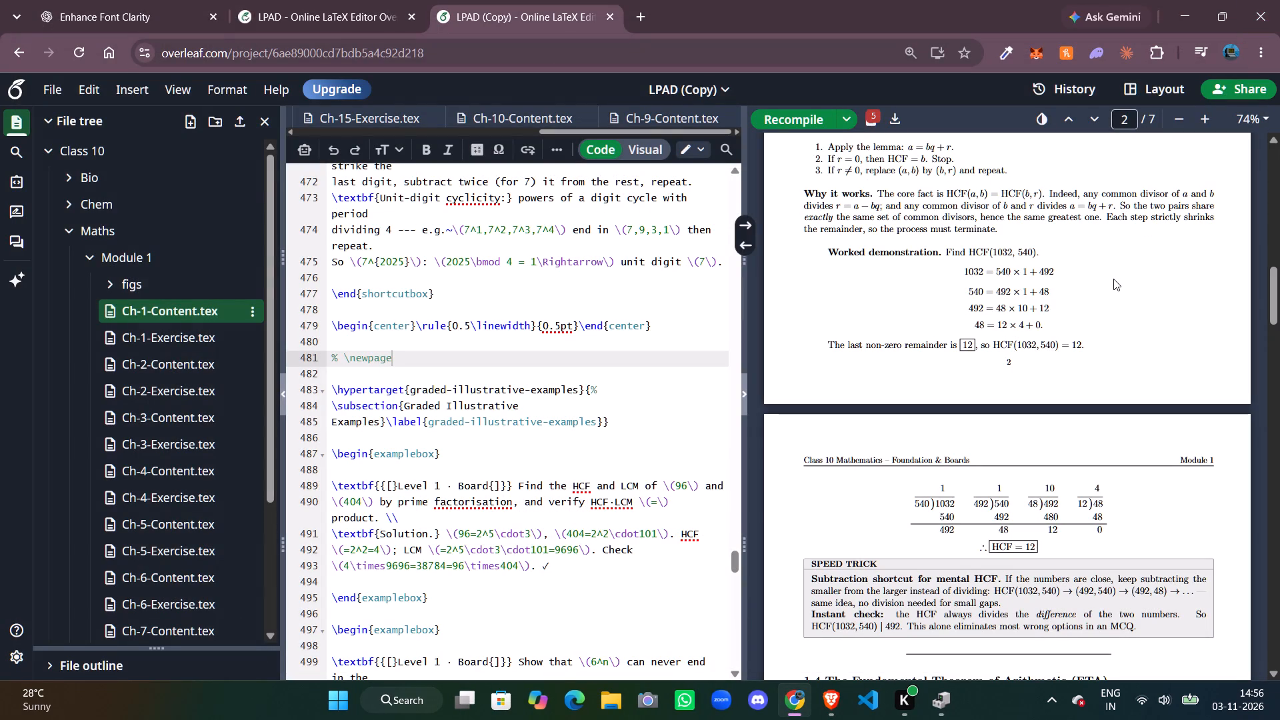
Capture a wider PDF screenshot from item 2 of the Algorithm list down to the rule below the Subtraction shortcut box.
key(Print)
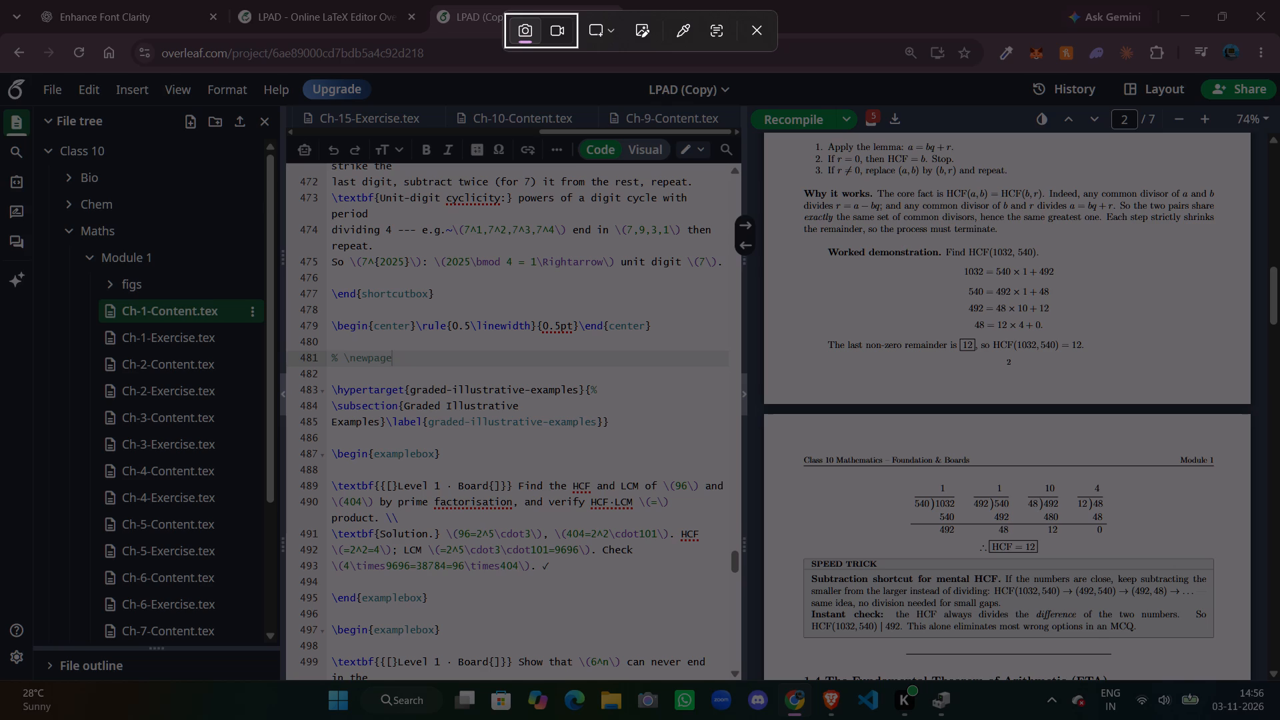
drag(763, 155, 781, 163)
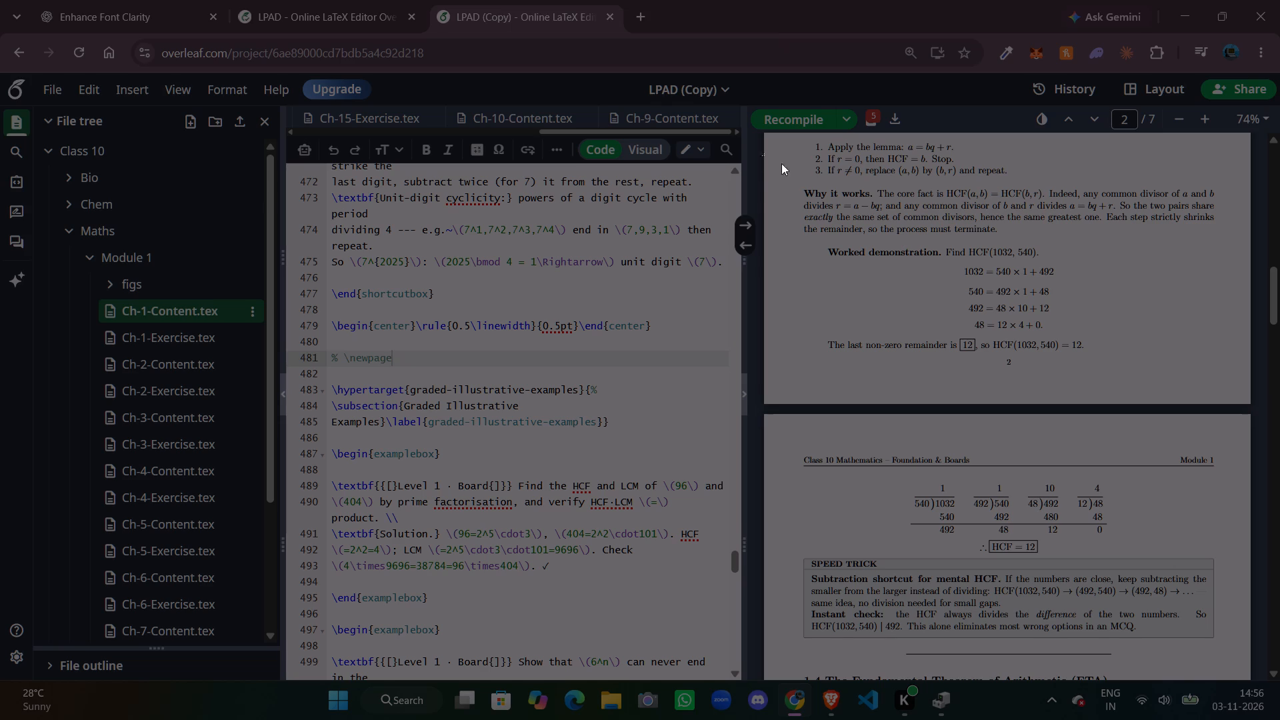
drag(781, 163, 1270, 555)
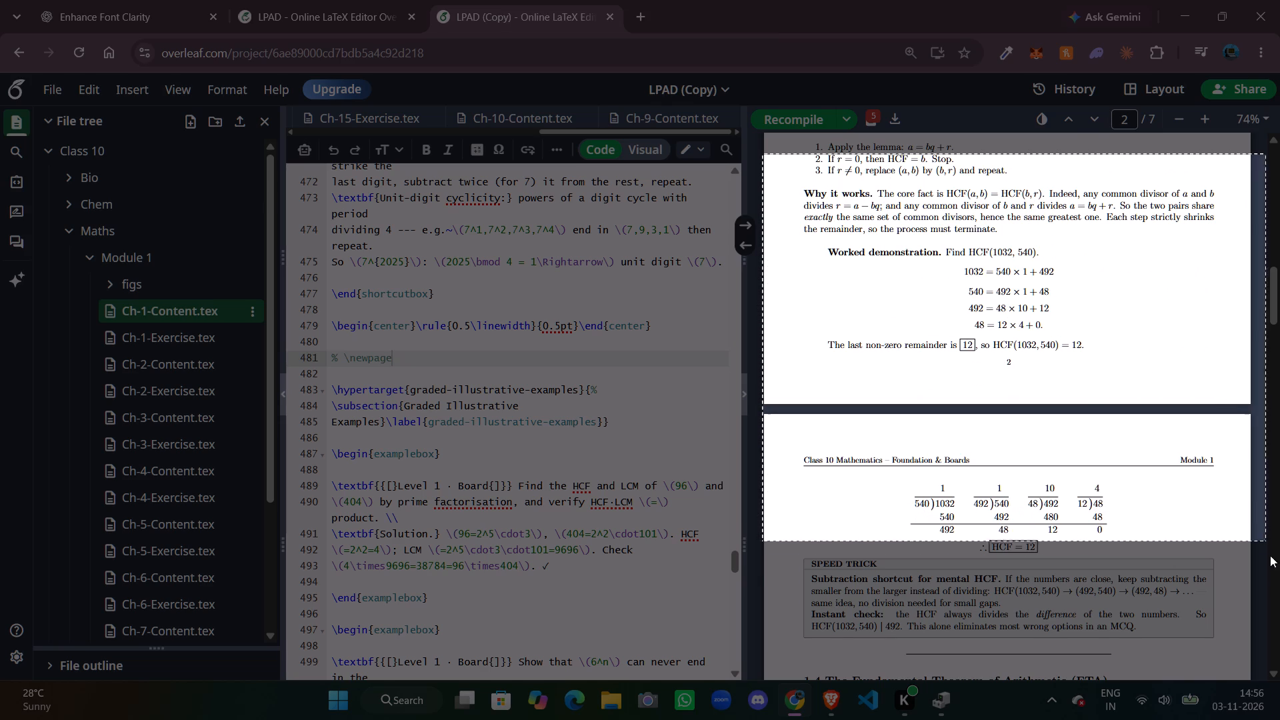
drag(1270, 555, 1253, 655)
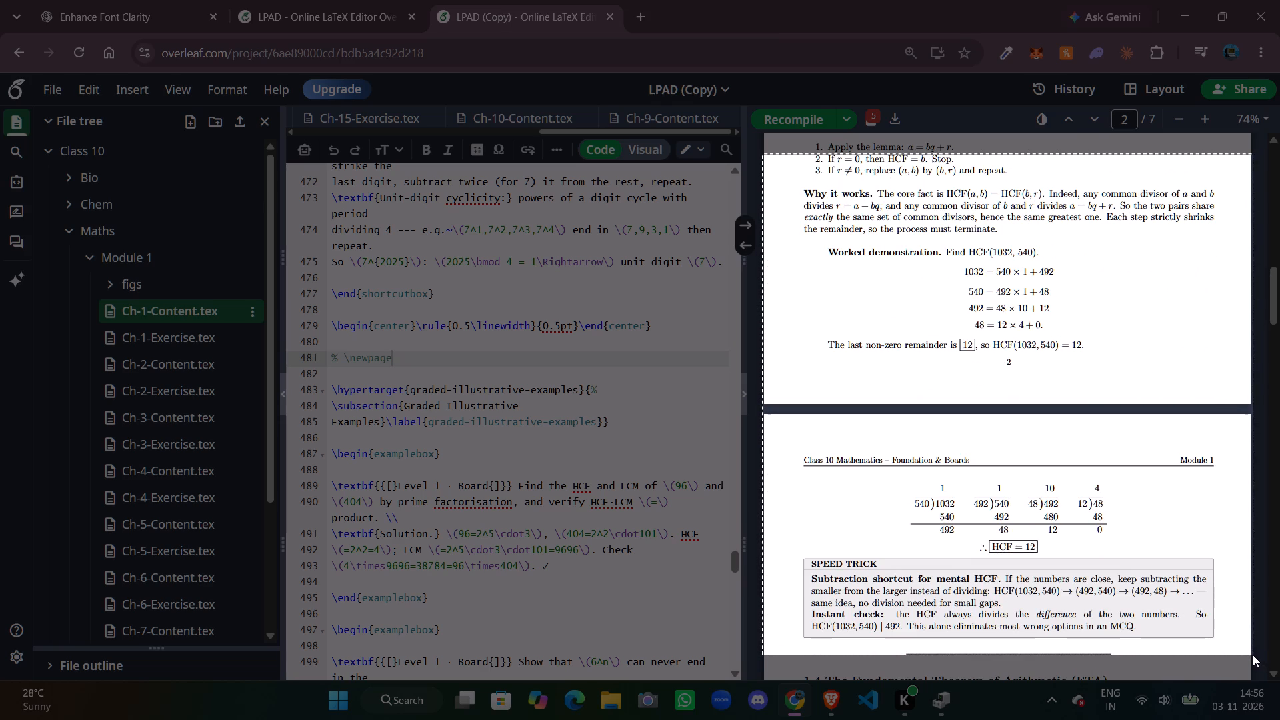
drag(1253, 655, 1255, 663)
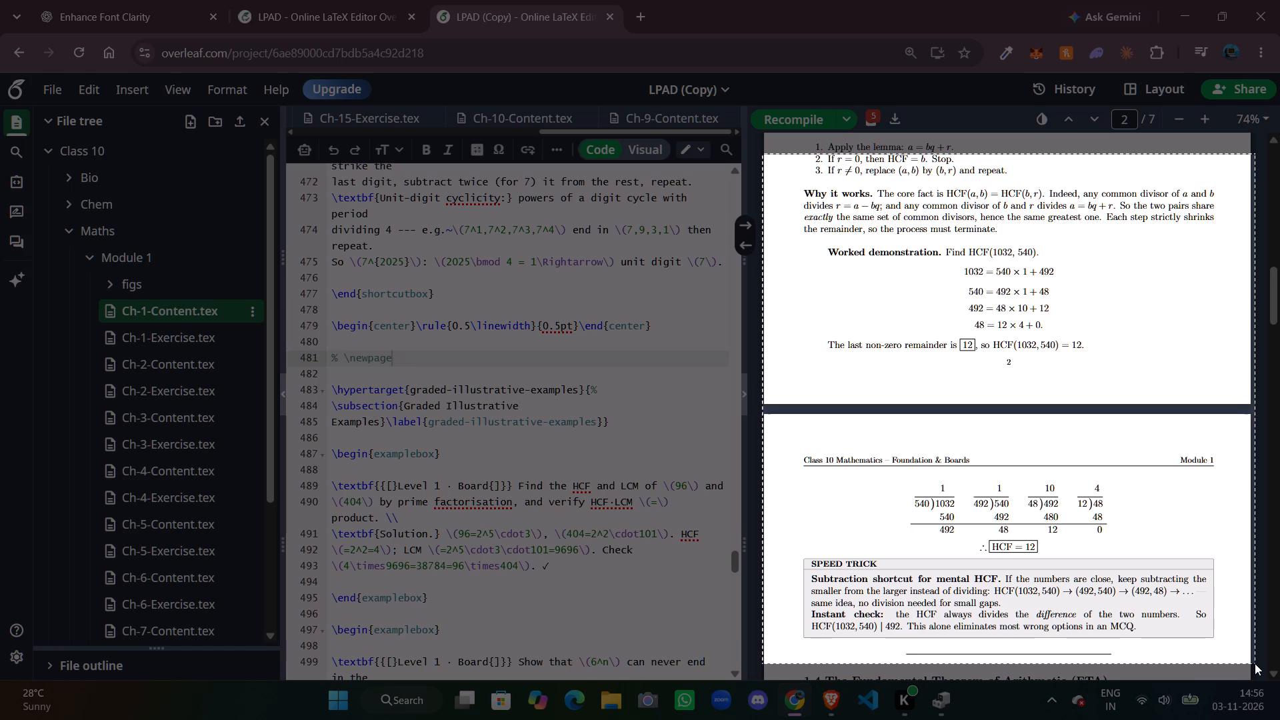
drag(1255, 663, 1252, 664)
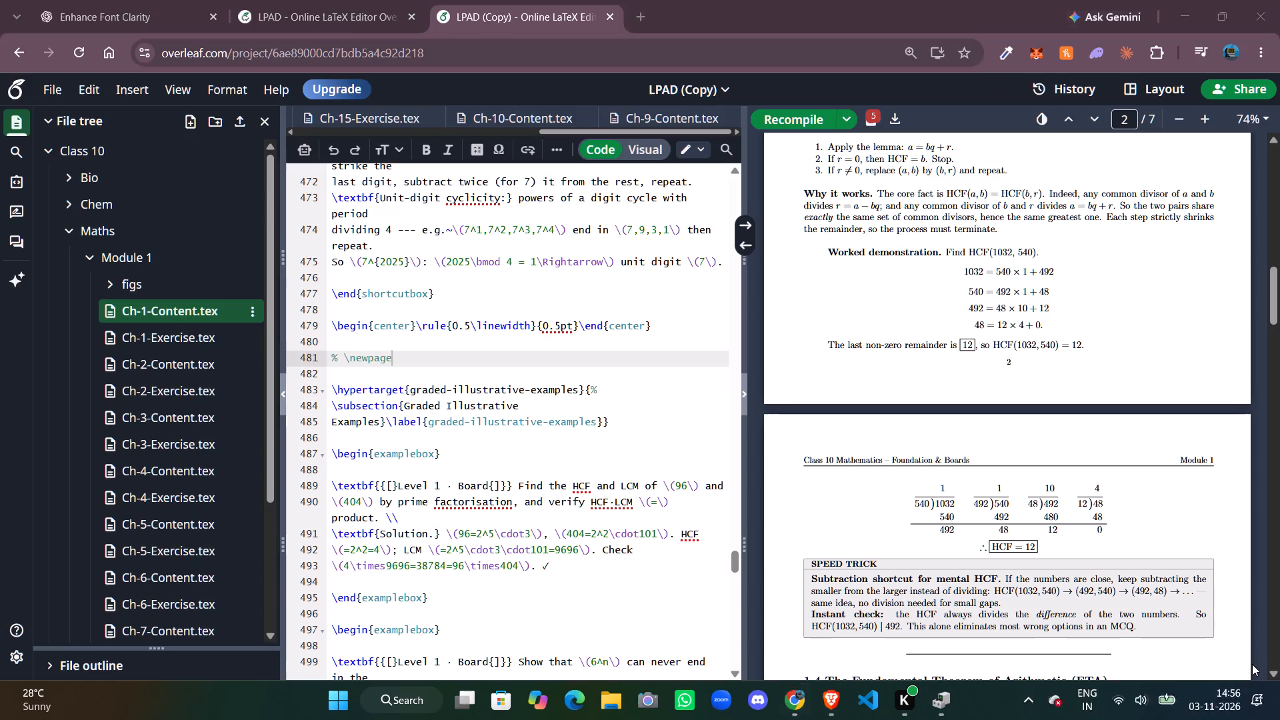
Open the new screenshot in Snipping Tool, remove the stray highlighter mark and copy the image to the clipboard.
click(1149, 511)
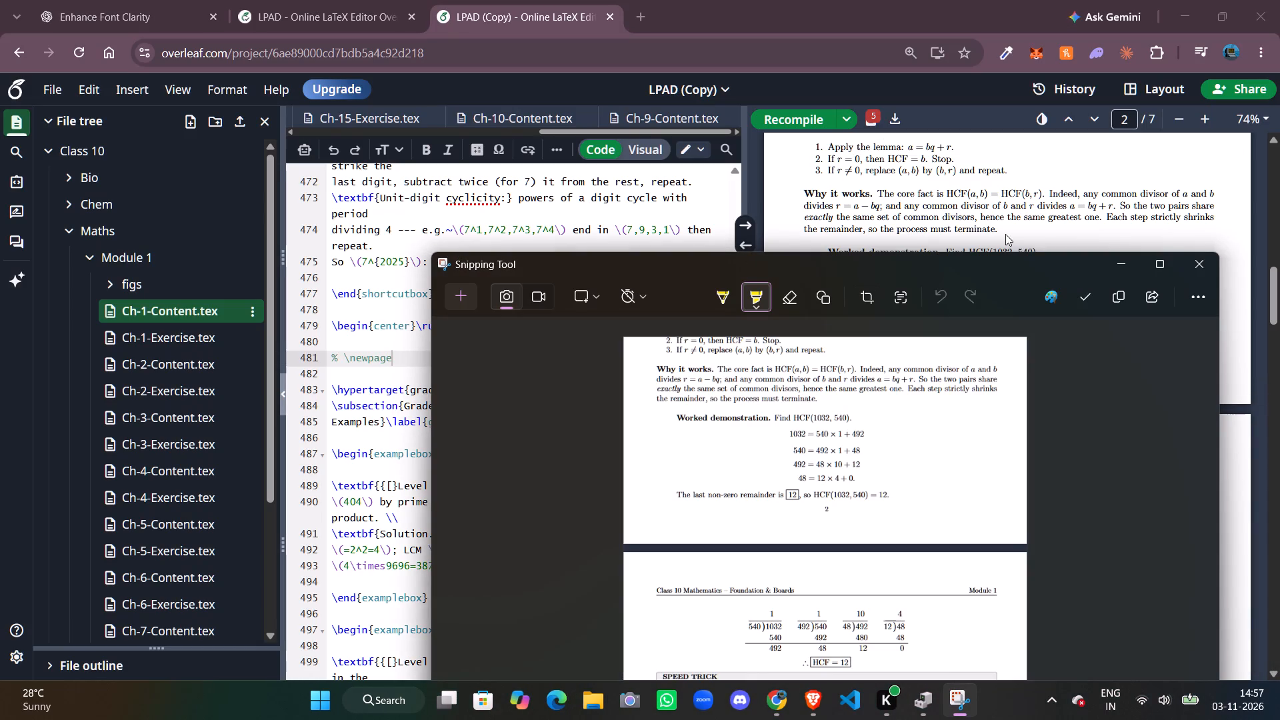
drag(949, 265, 775, 64)
click(986, 67)
click(825, 337)
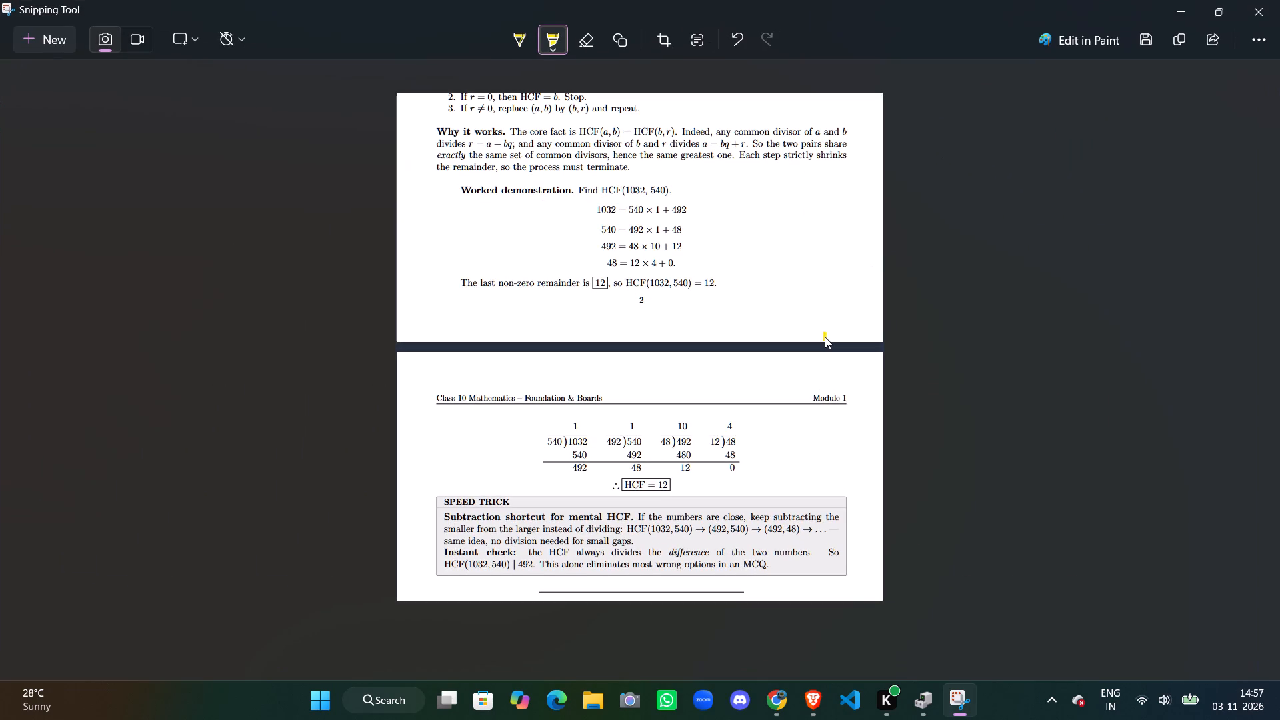
click(737, 48)
click(596, 38)
click(665, 273)
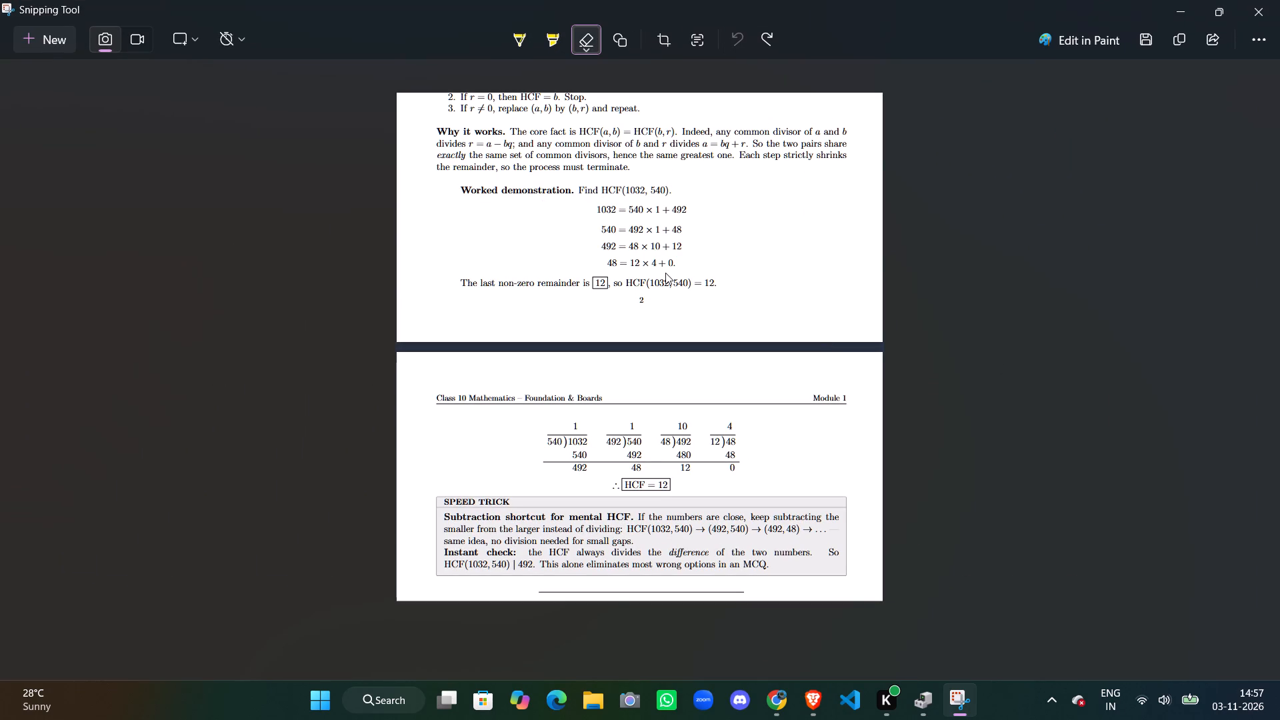
key(ctrl+c)
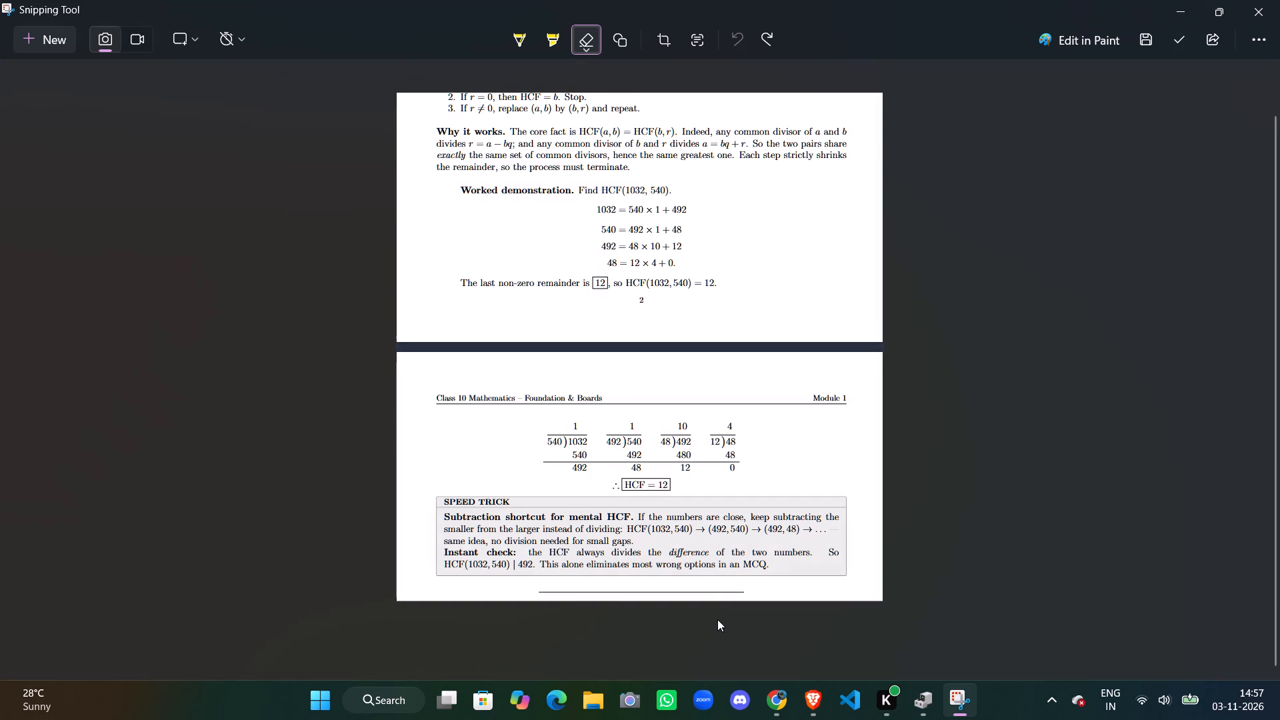
Switch to WhatsApp with the screenshot copied.
click(665, 703)
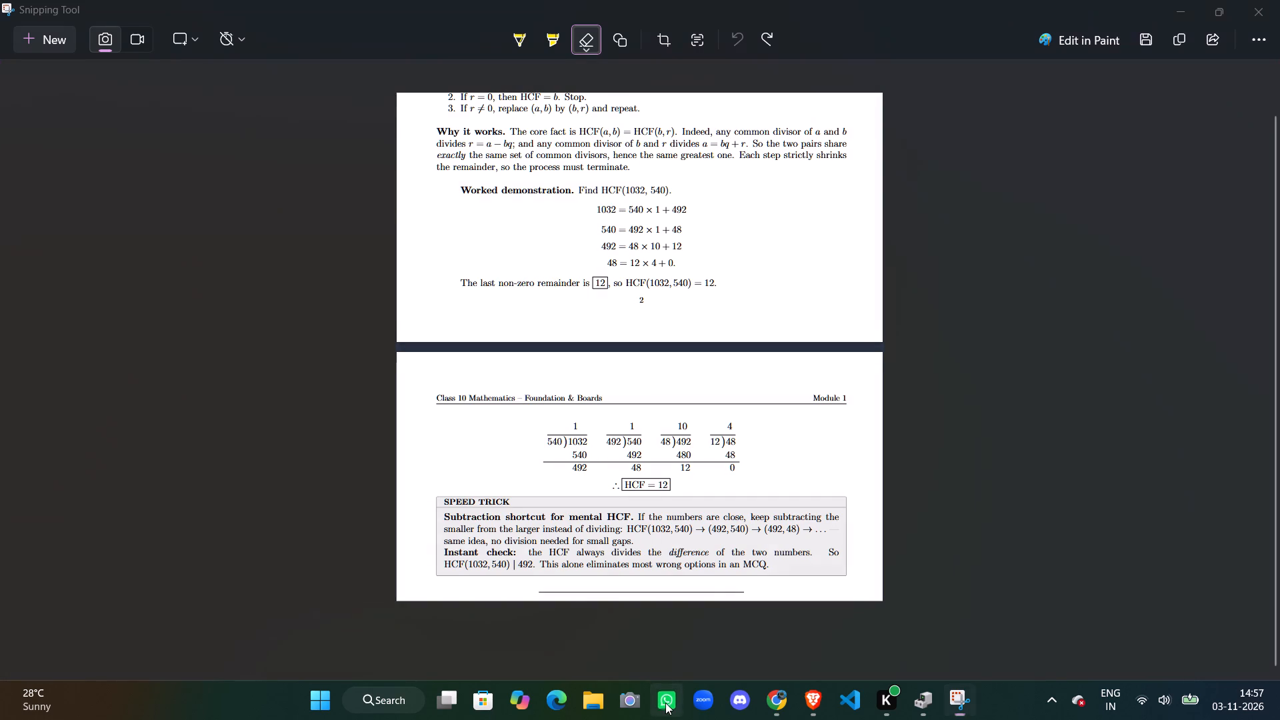
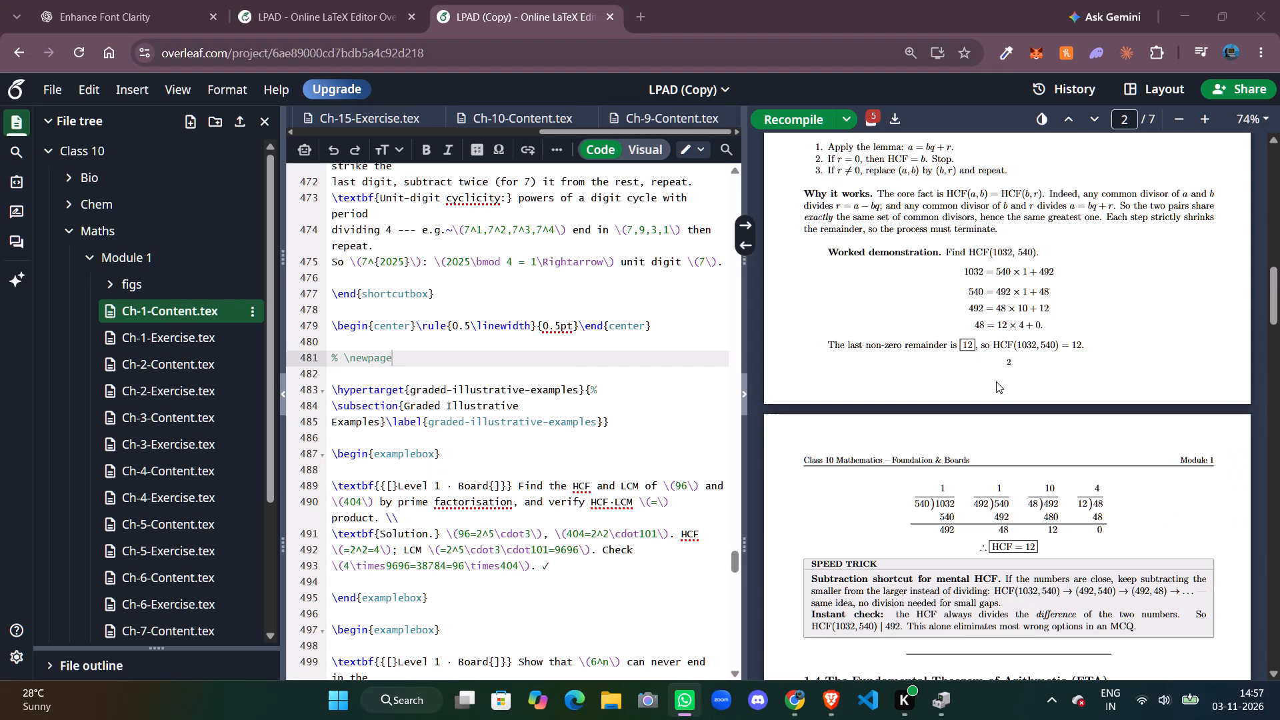
Review the compiled PDF from the HCF worked demonstration through the Decimal Expansions section, and return to the Factorial Notation preview.
scroll(1035, 474, down, 5)
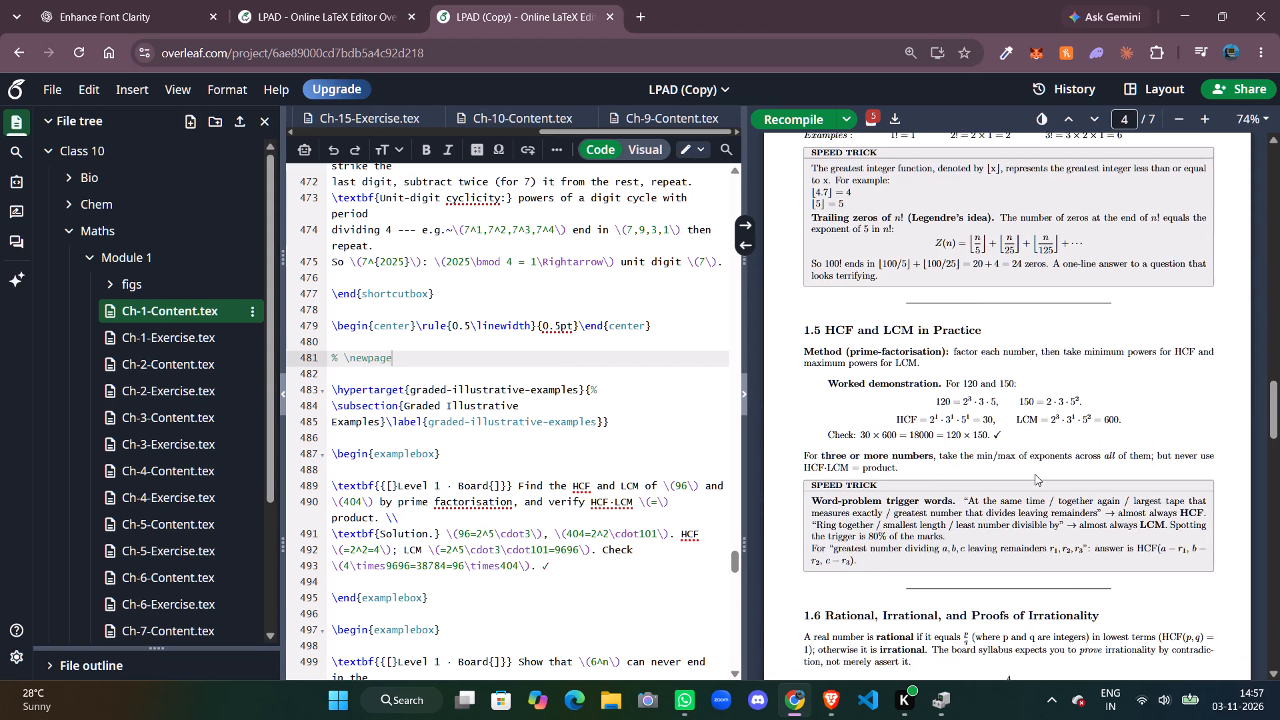
scroll(1035, 474, down, 3)
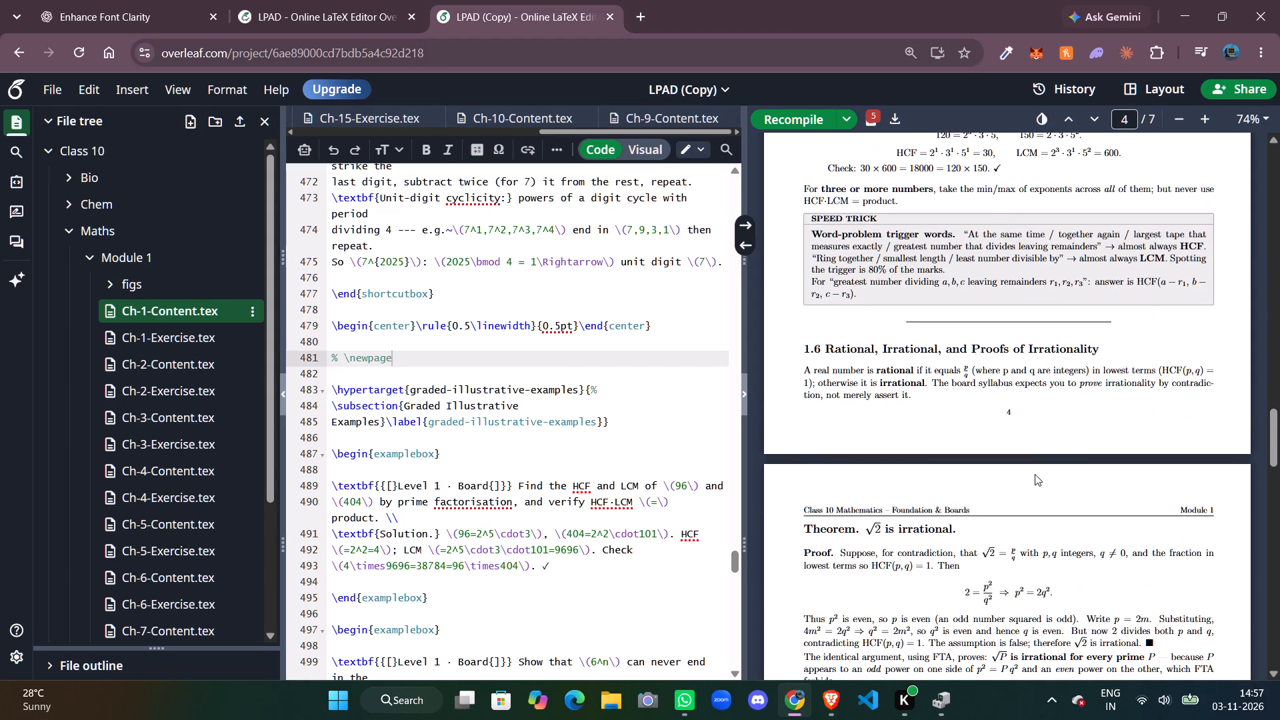
scroll(1035, 474, down, 5)
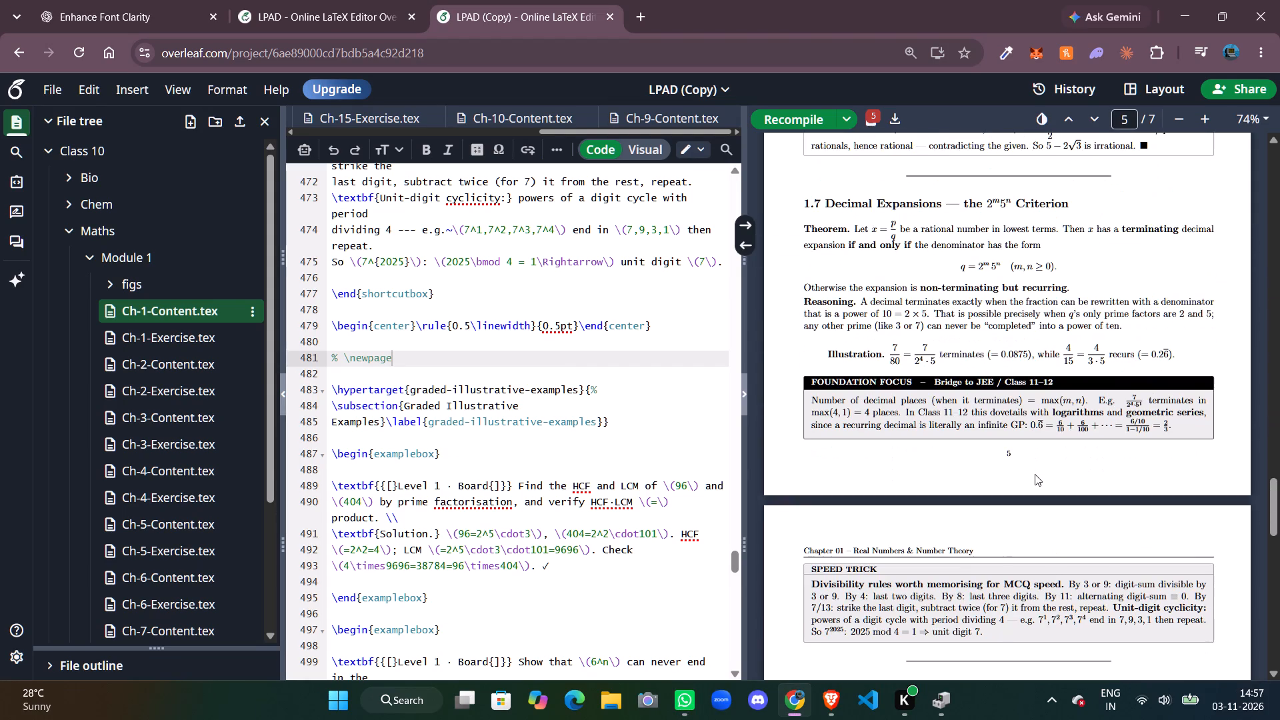
scroll(1035, 474, up, 2)
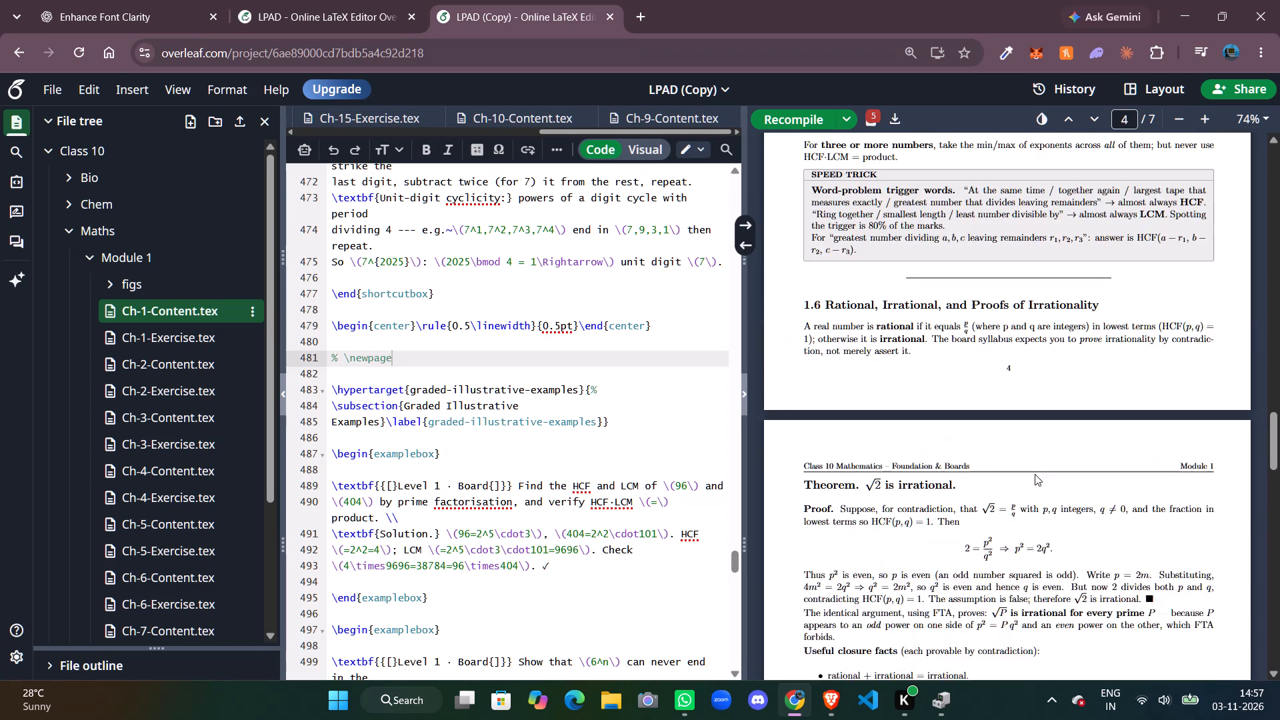
scroll(1035, 474, up, 4)
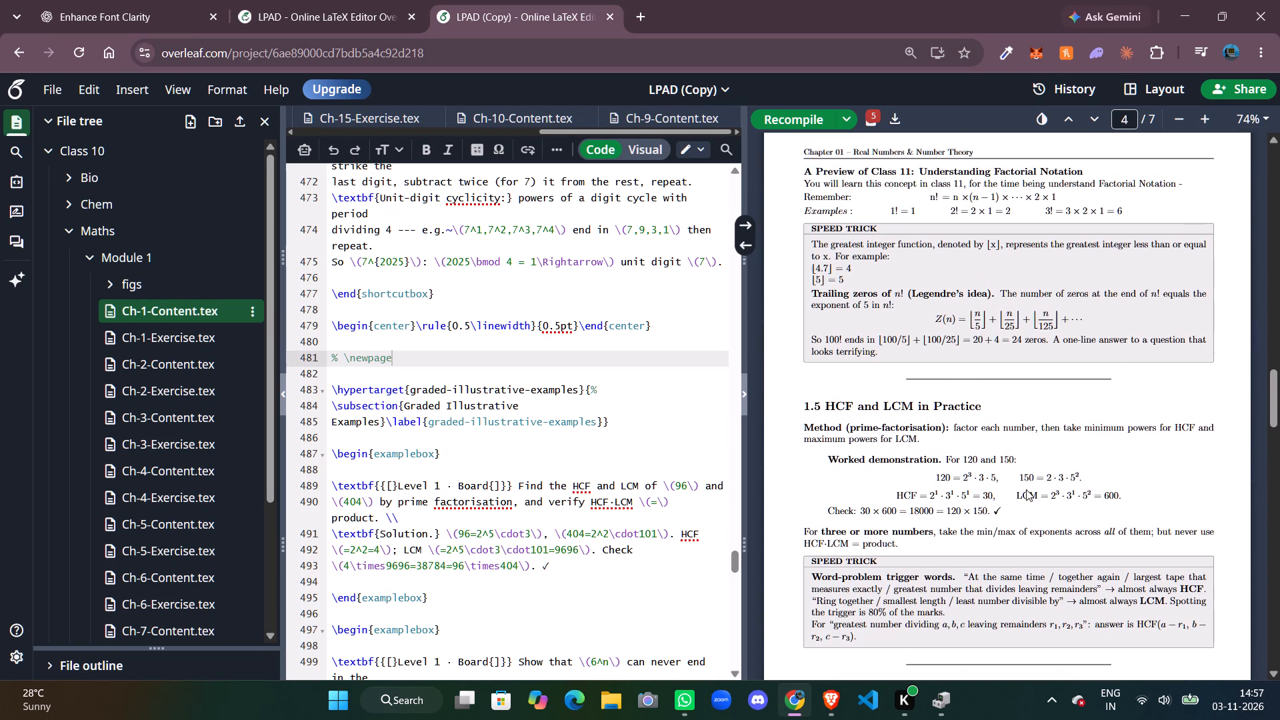
scroll(1026, 489, up, 2)
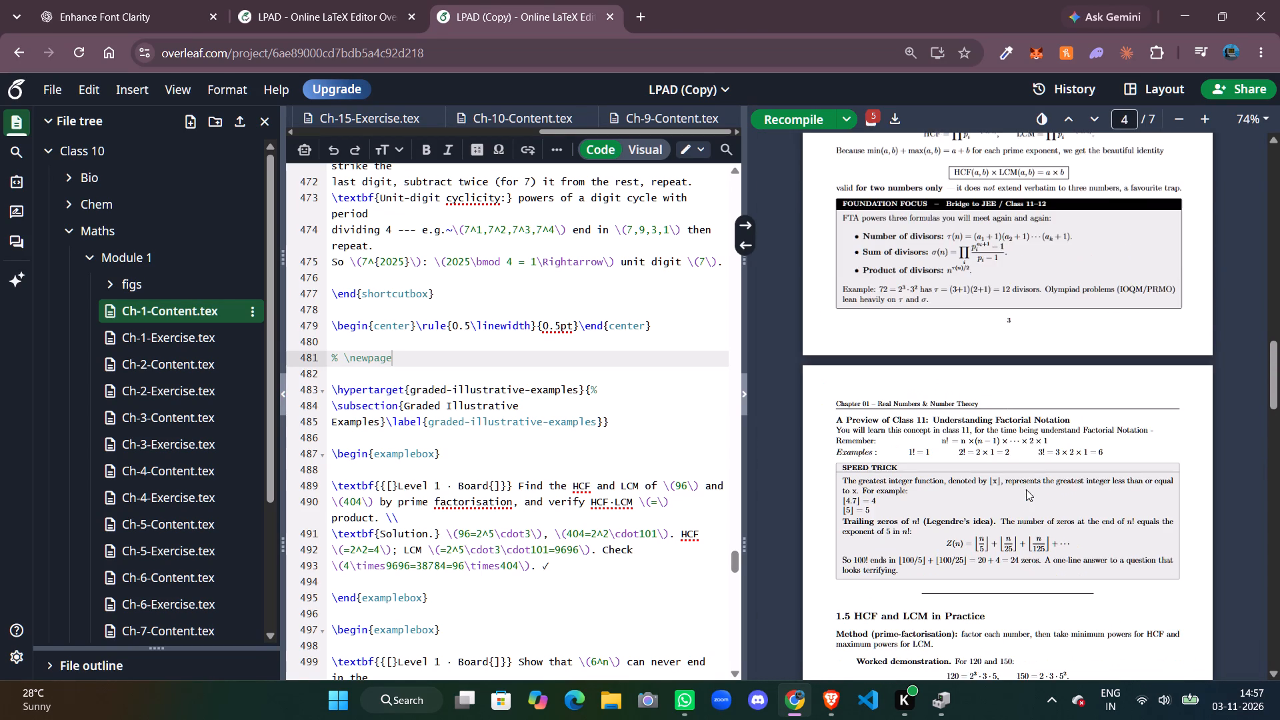
Capture a PDF screenshot of page 4 from the chapter header down to the start of section 1.5's worked demonstration for 120 and 150.
key(Print)
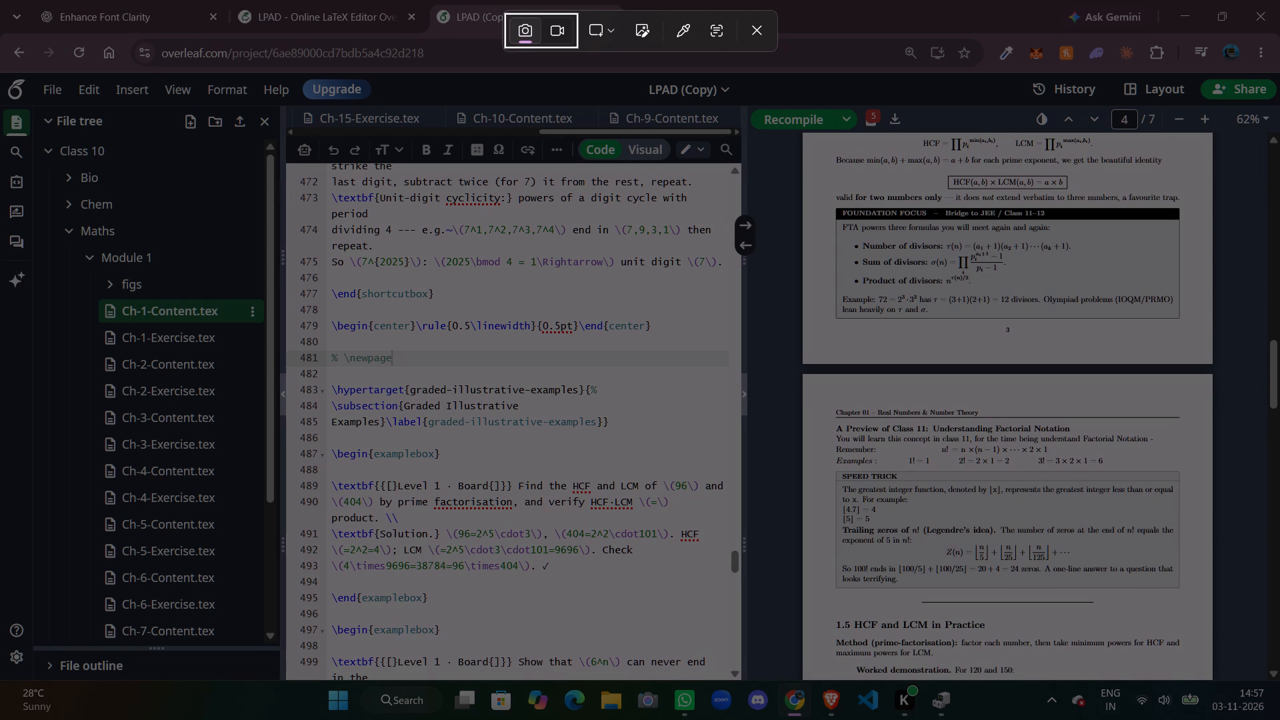
click(753, 24)
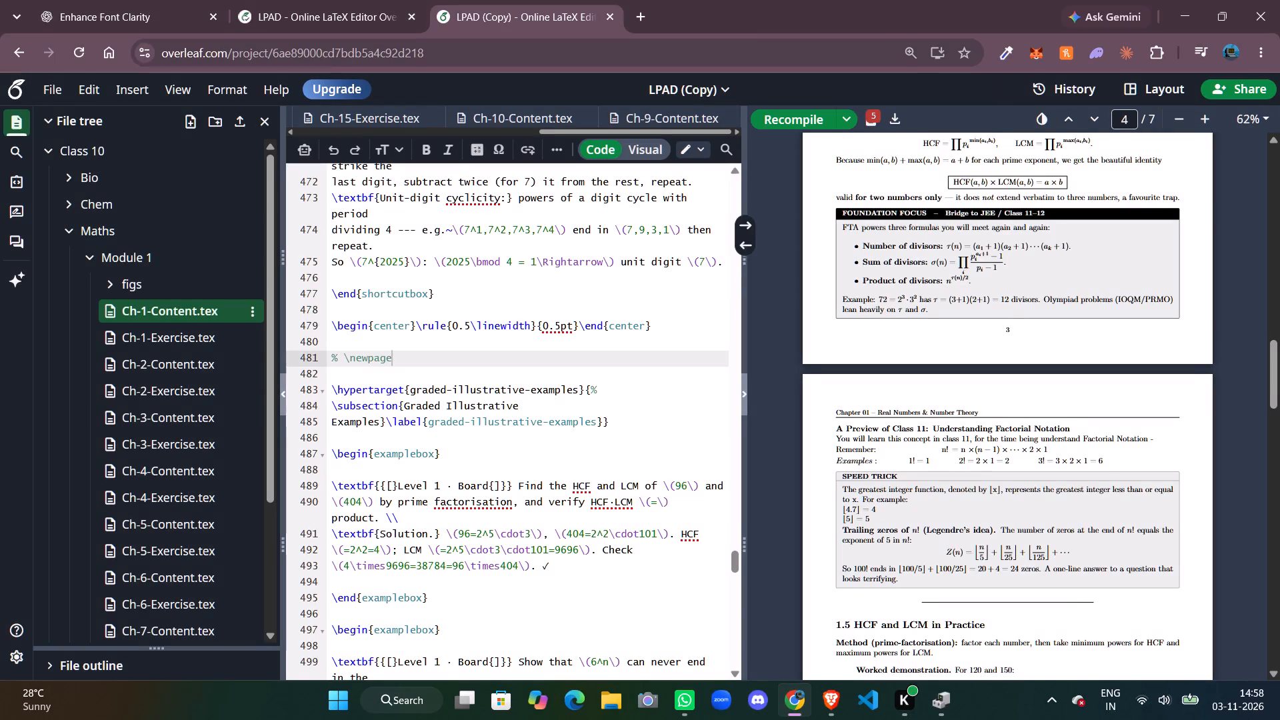
scroll(962, 415, down, 1)
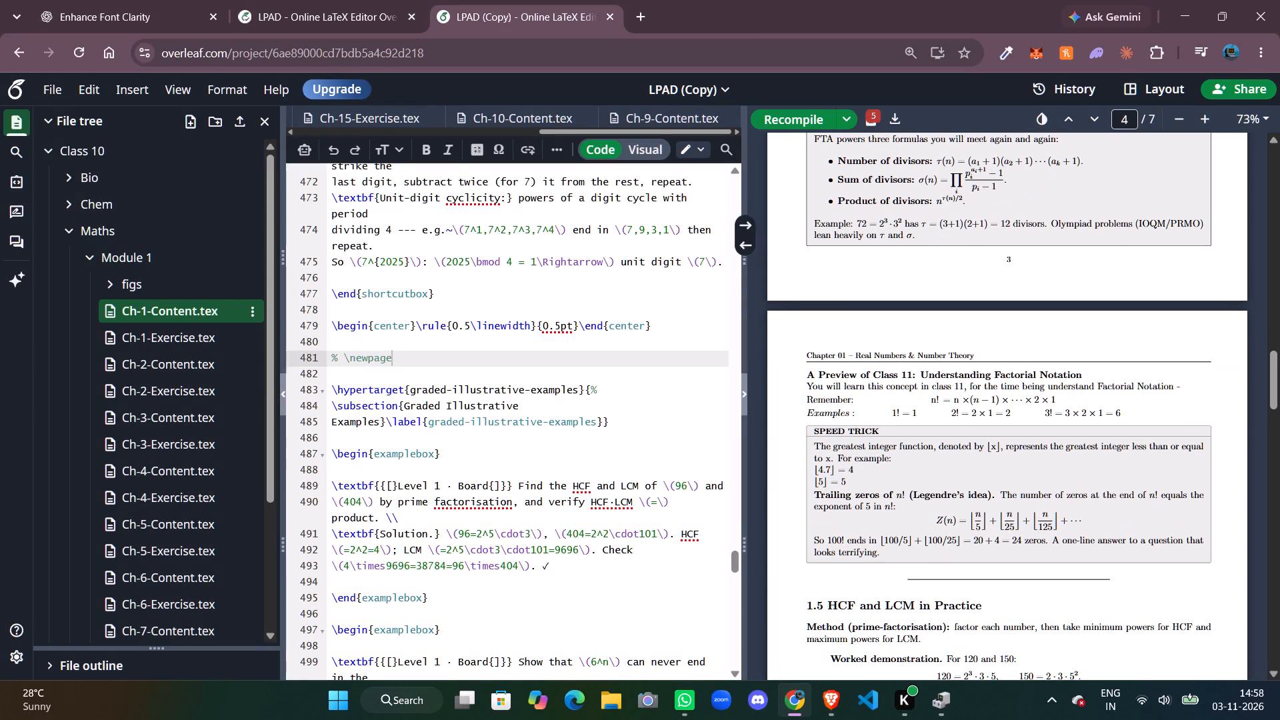
key(Print)
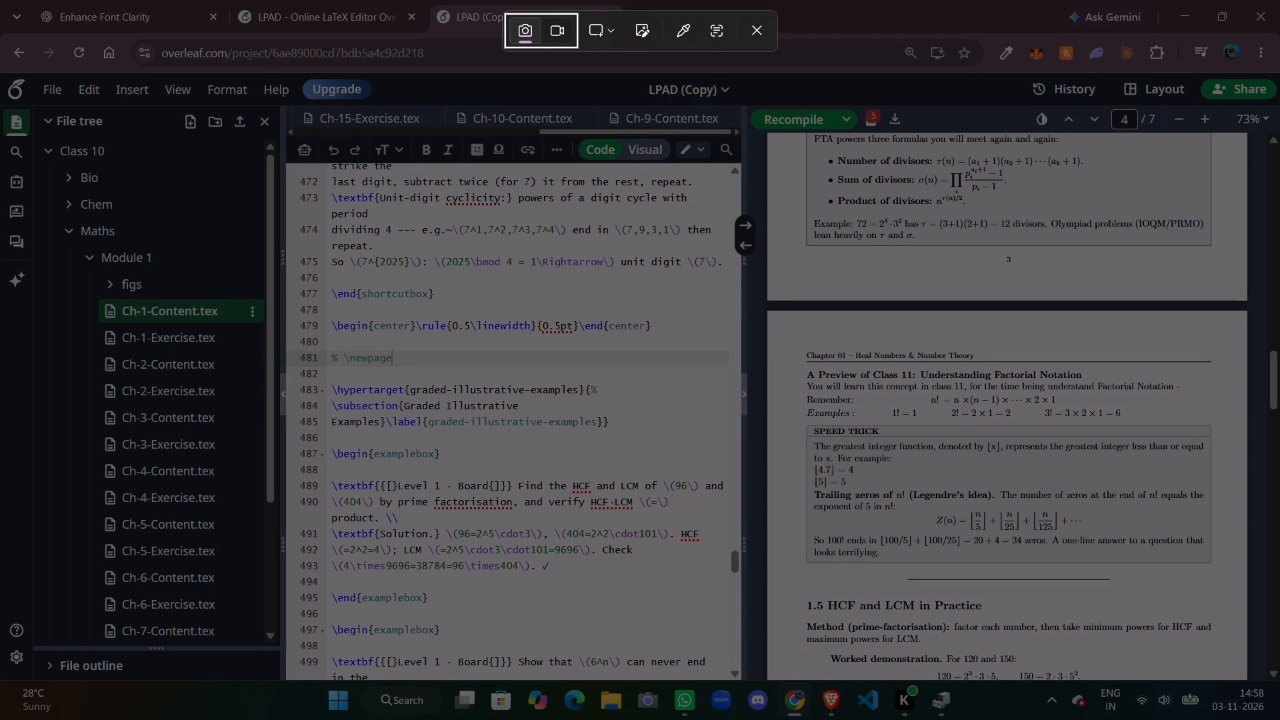
drag(766, 331, 838, 445)
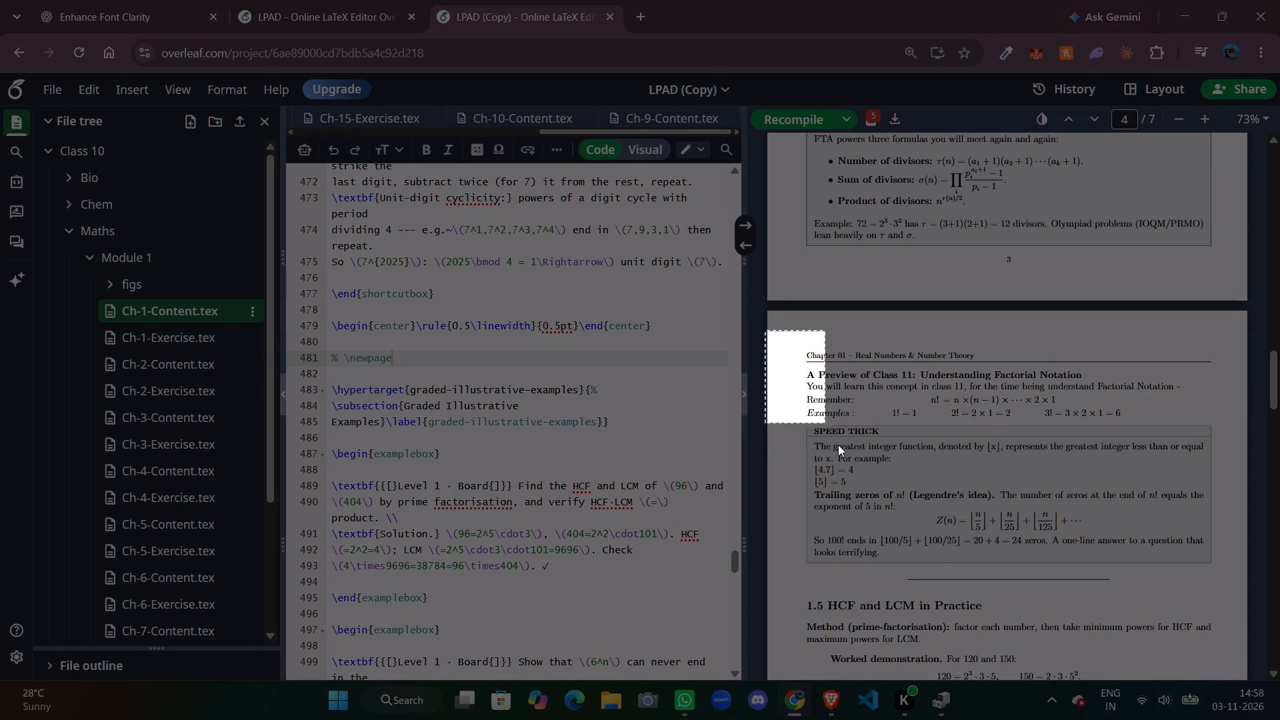
drag(838, 445, 1250, 672)
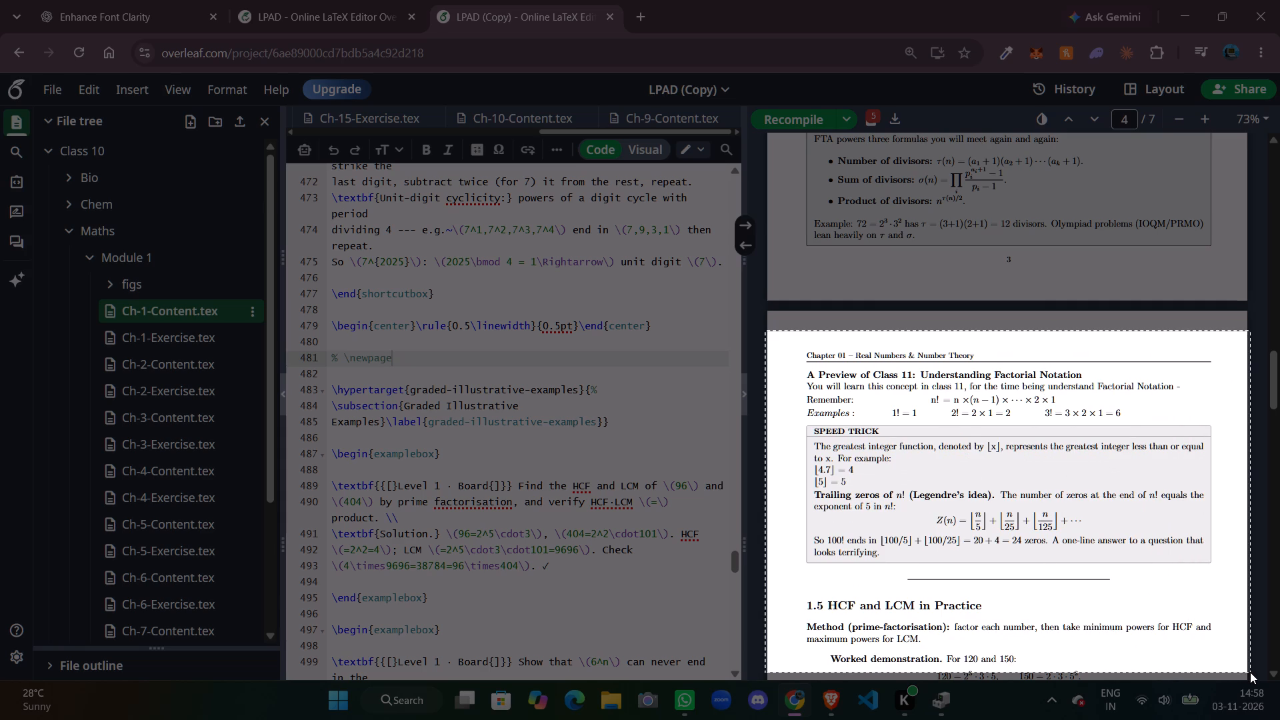
Finish the screenshot selection of page 4, from the chapter header to the start of section 1.5's worked demonstration.
drag(1250, 672, 1250, 667)
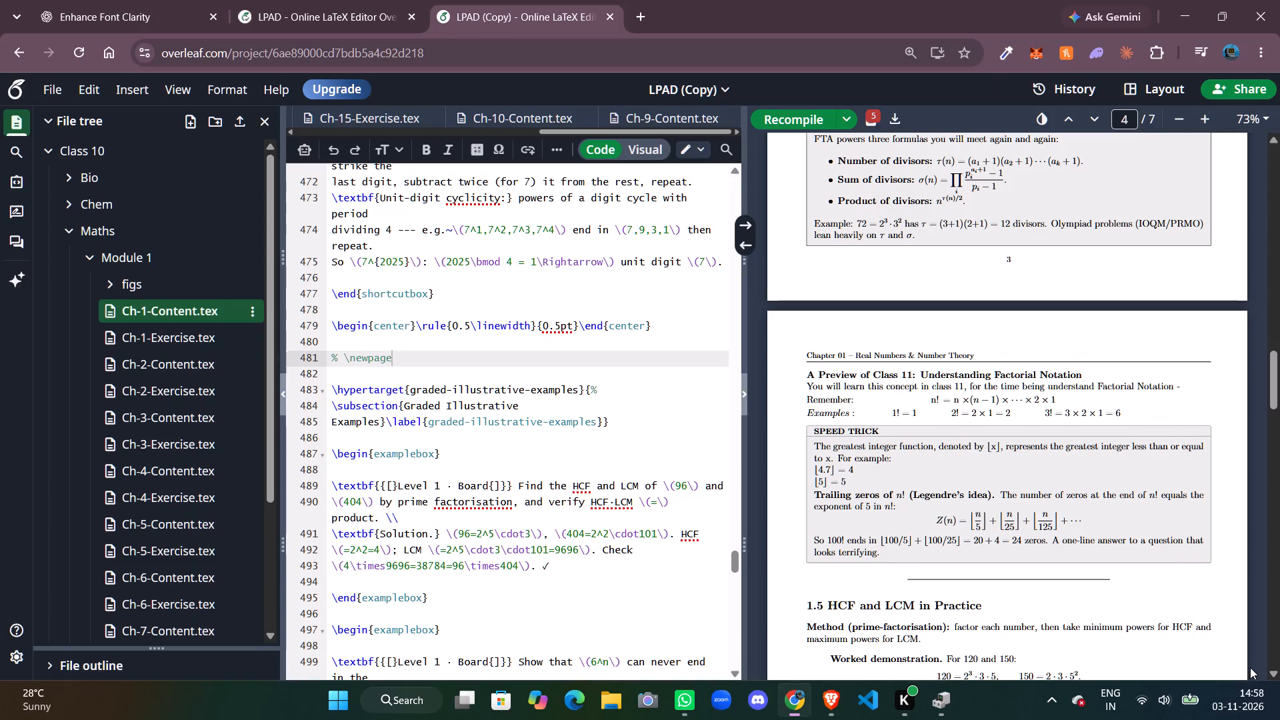
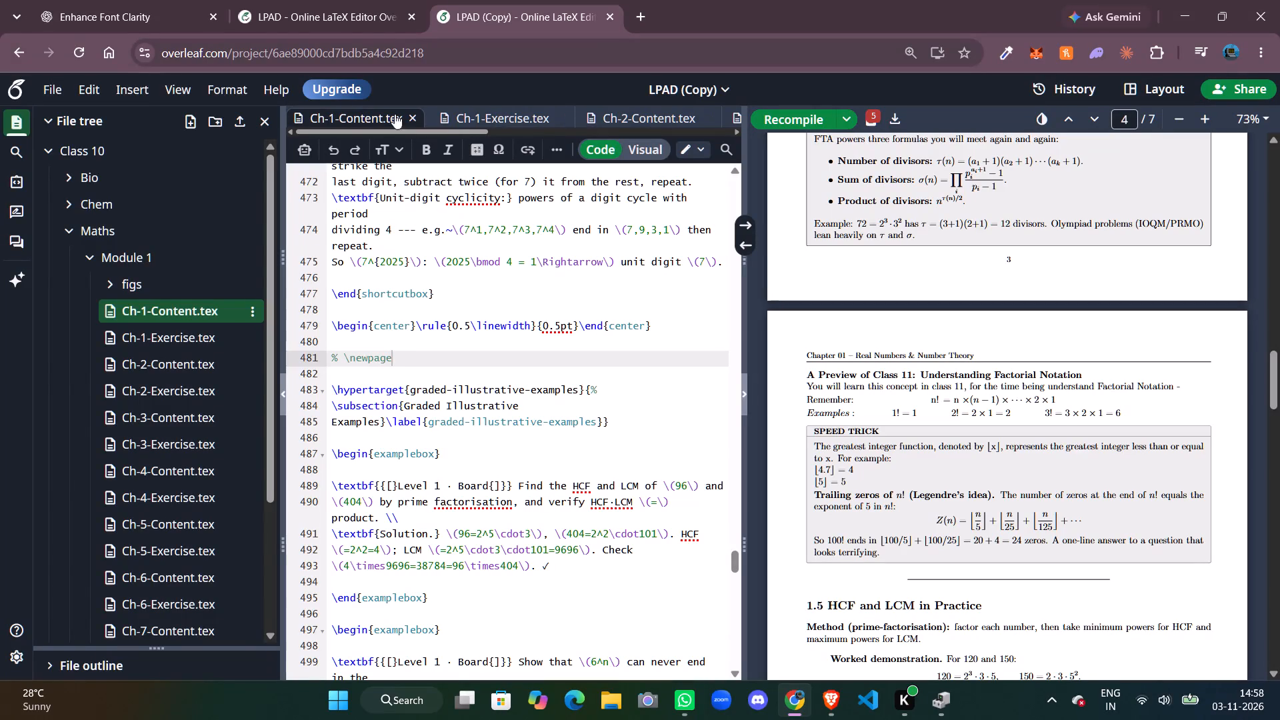
click(613, 117)
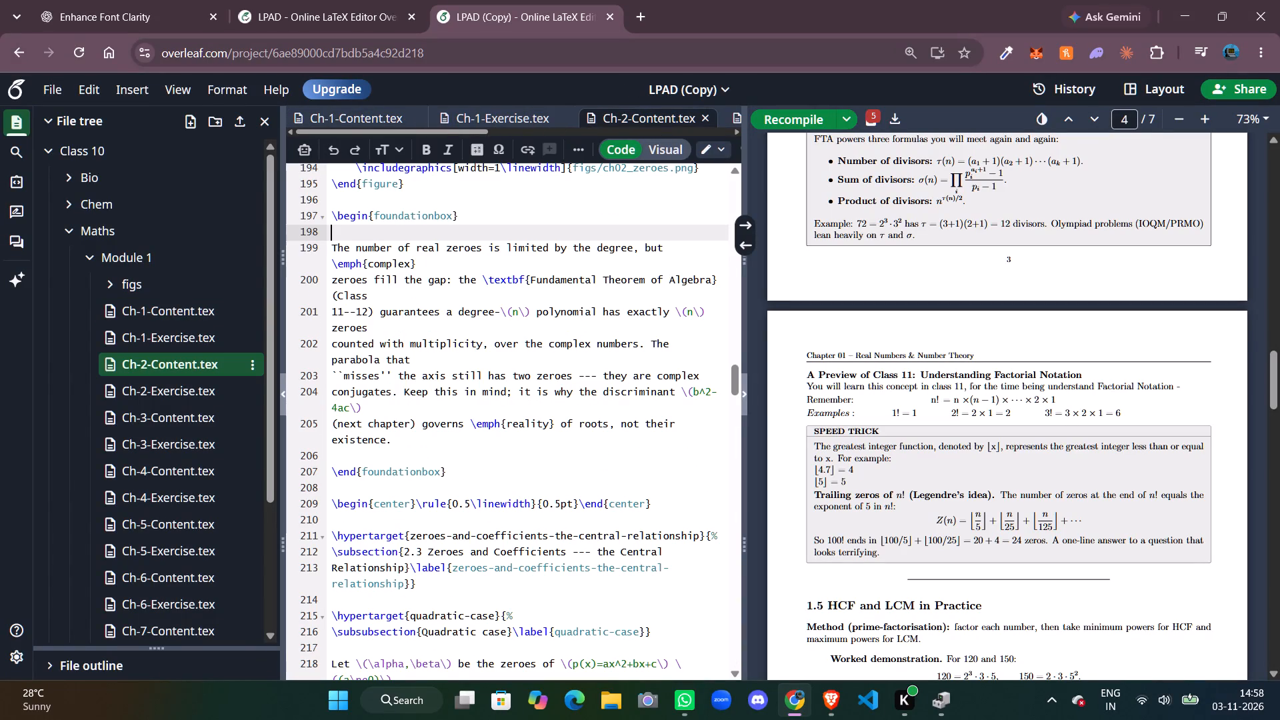